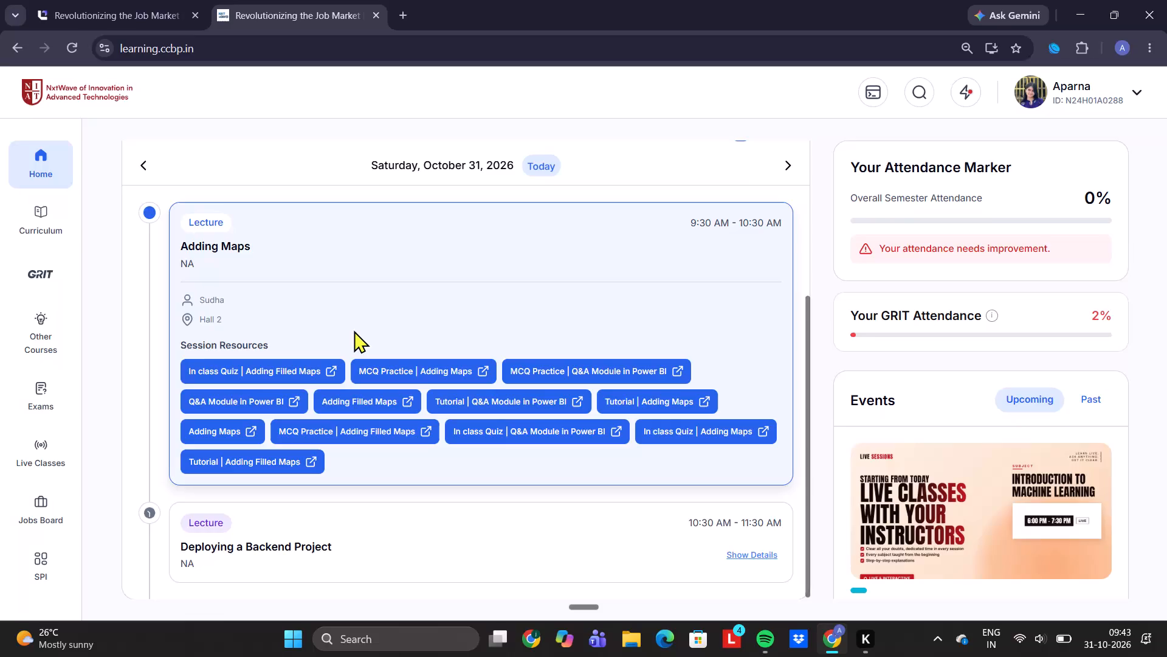
Open the Adding Maps Cheat Sheet in the Advanced Visualization course, starting from the Adding Maps lecture's MCQ Practice resource.
scroll(354, 330, down, 1)
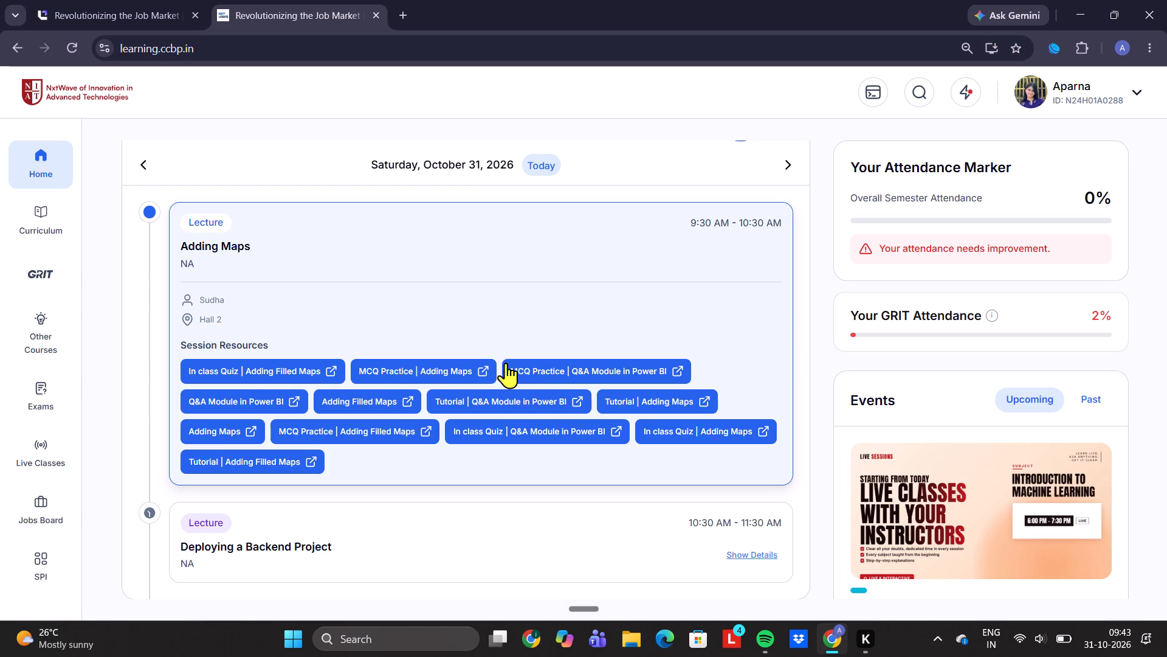
click(401, 370)
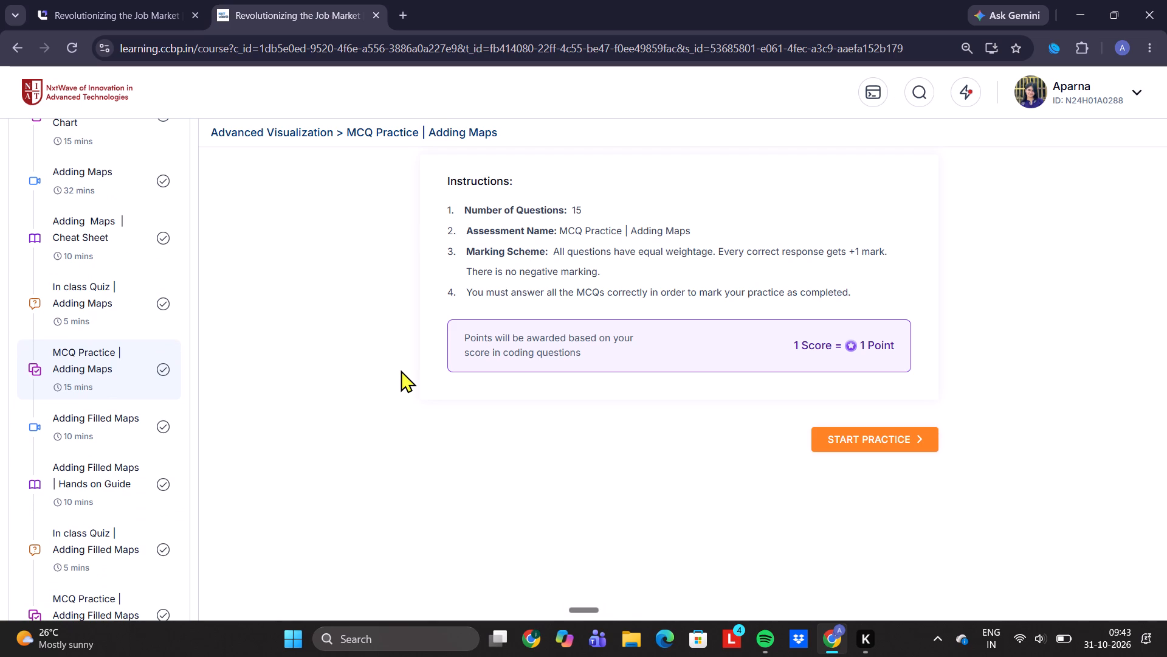
click(100, 252)
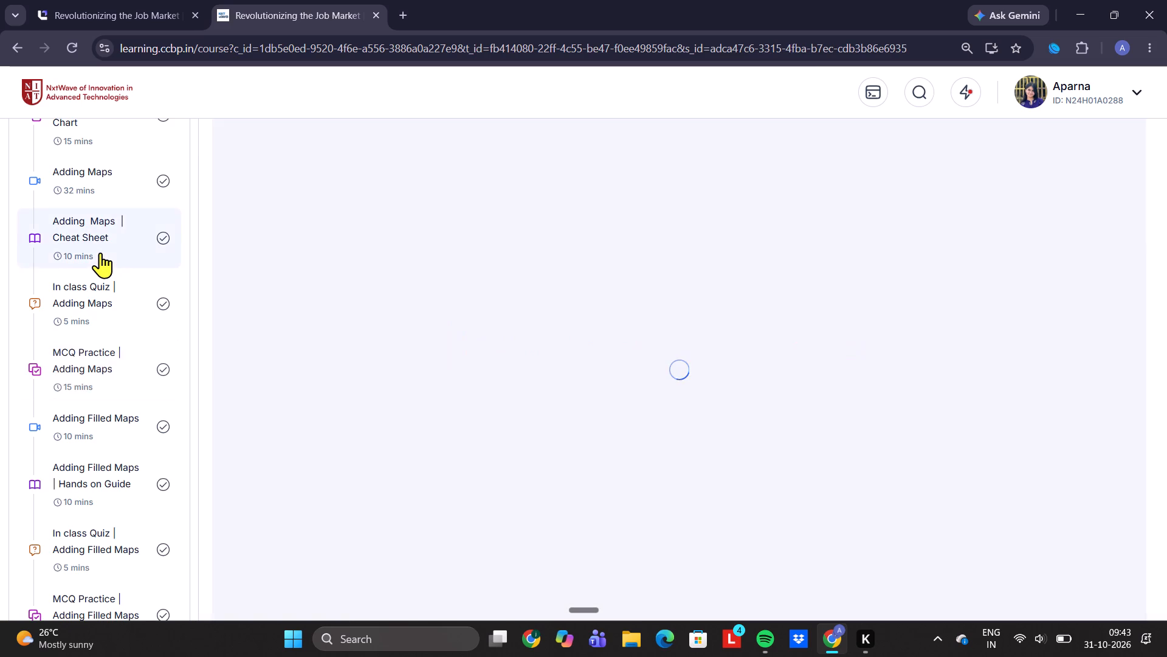
scroll(100, 252, up, 1)
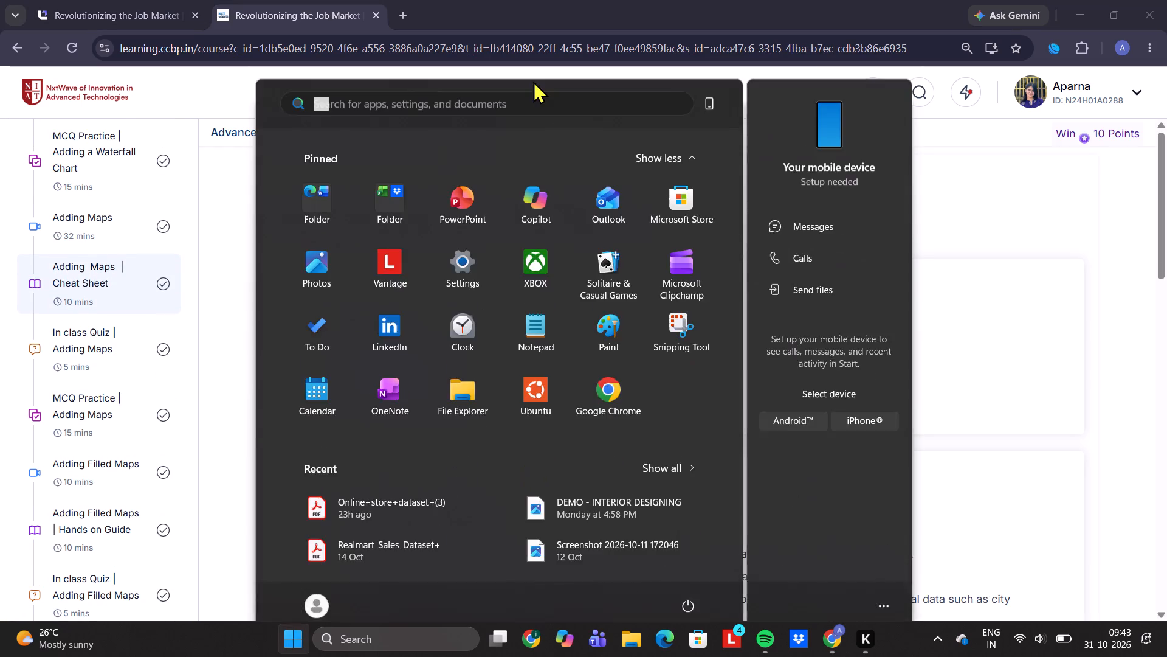
Launch Power BI Desktop and open the recent report "from scatter chart.pbix".
text(powerbi)
key(Return)
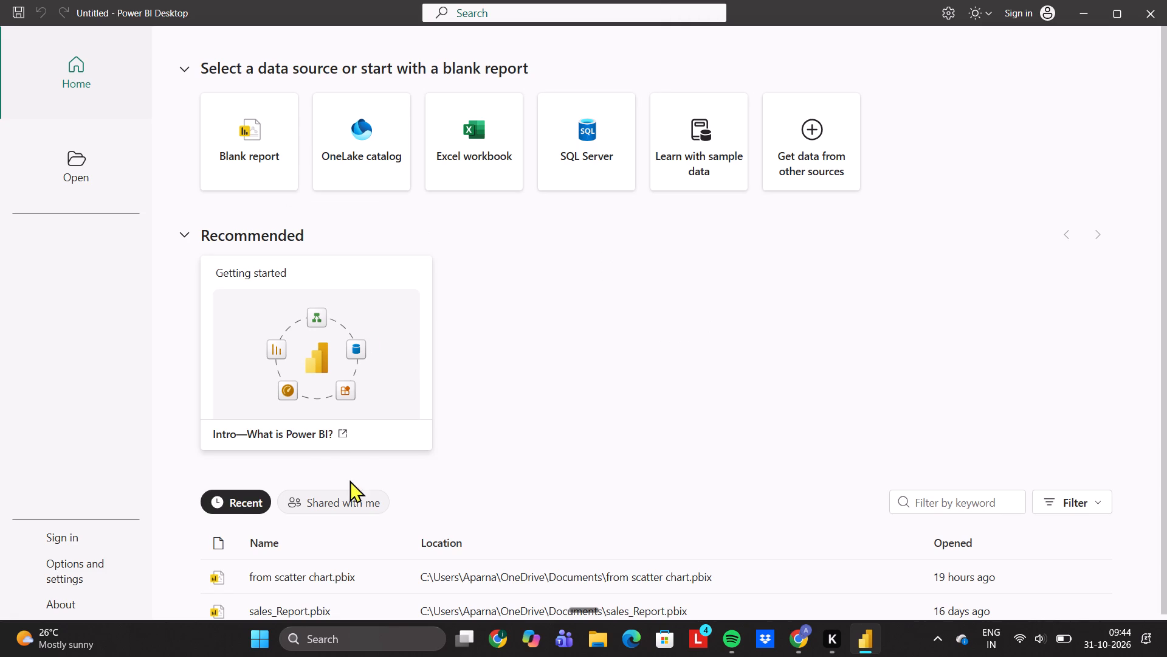
scroll(306, 461, down, 1)
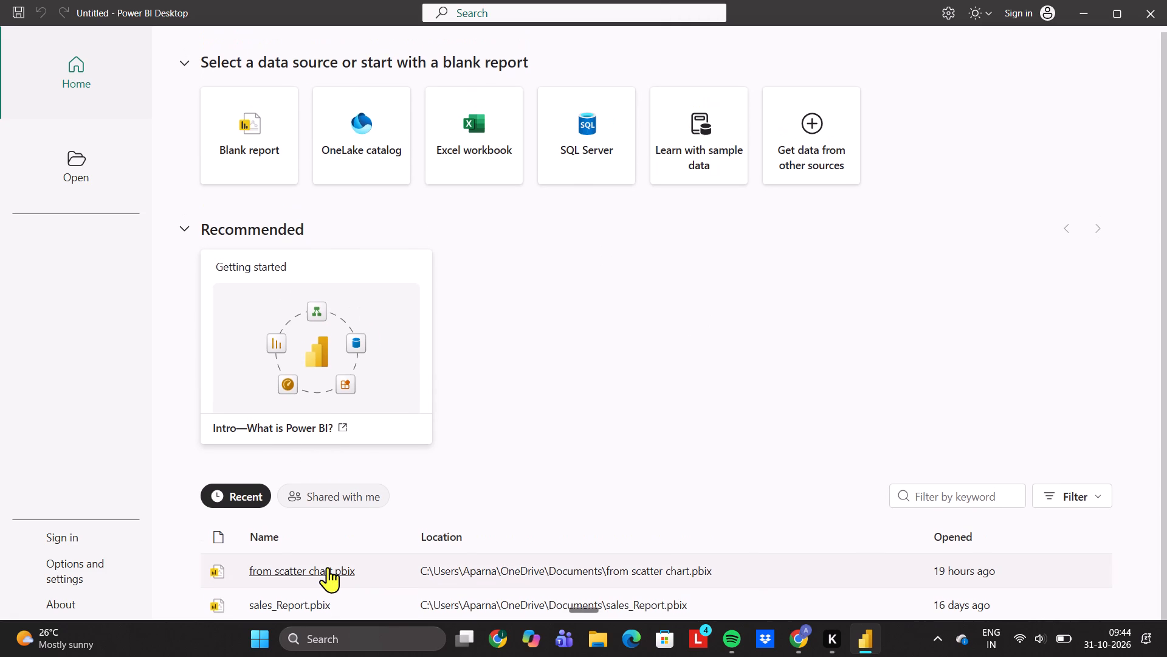
click(328, 567)
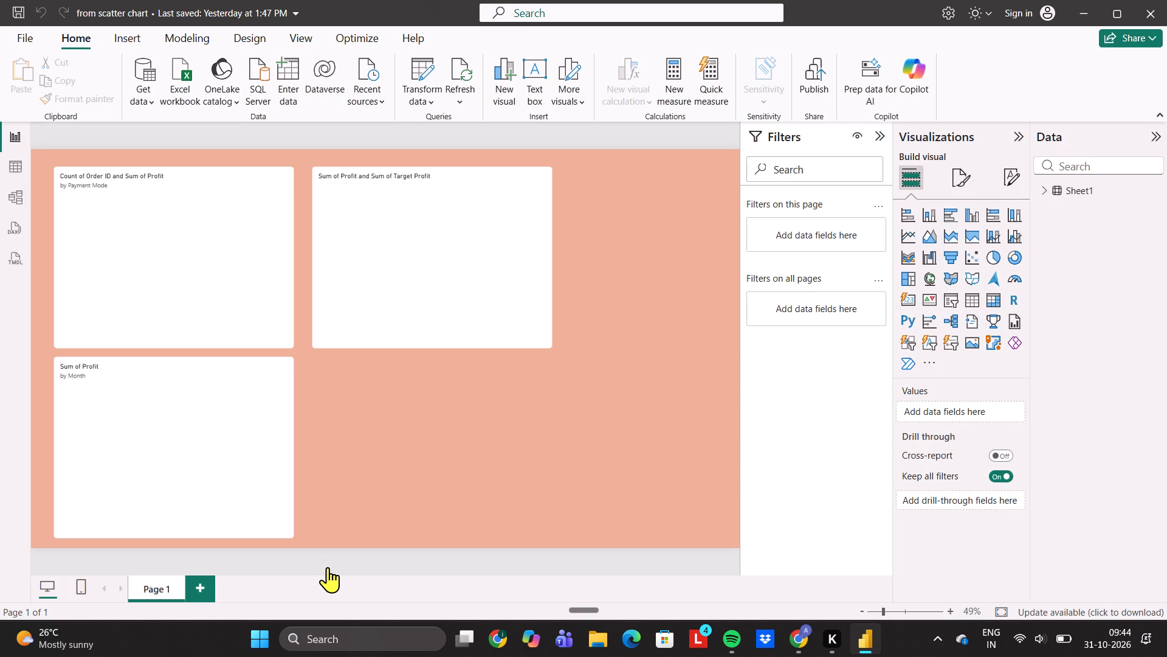
scroll(345, 448, down, 1)
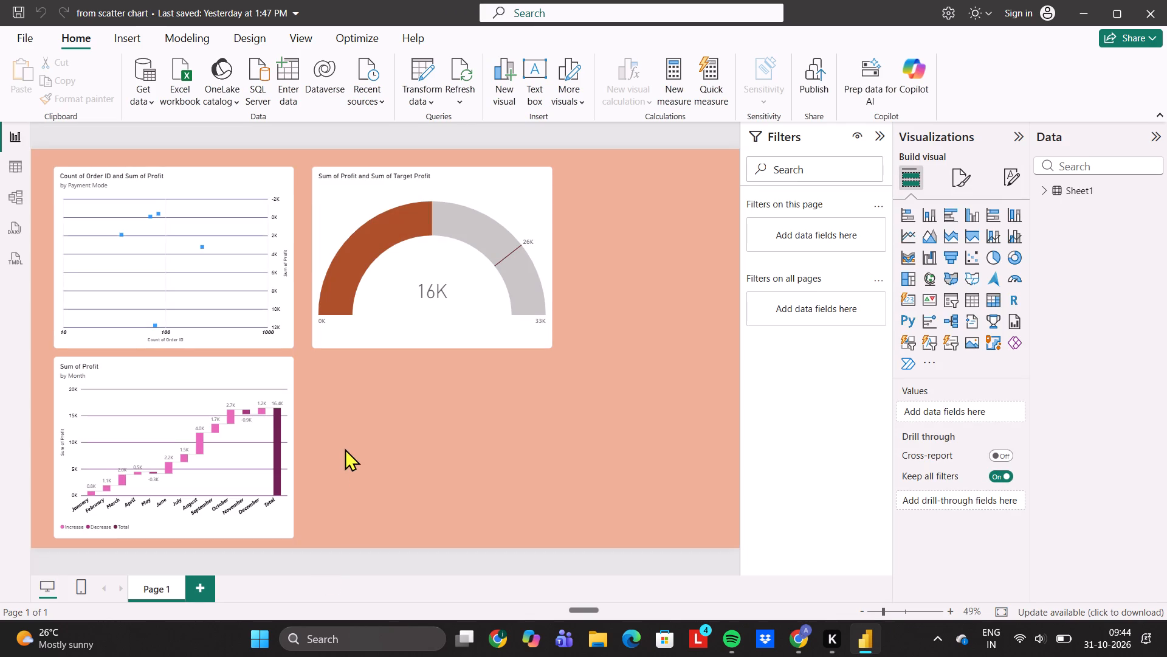
click(390, 429)
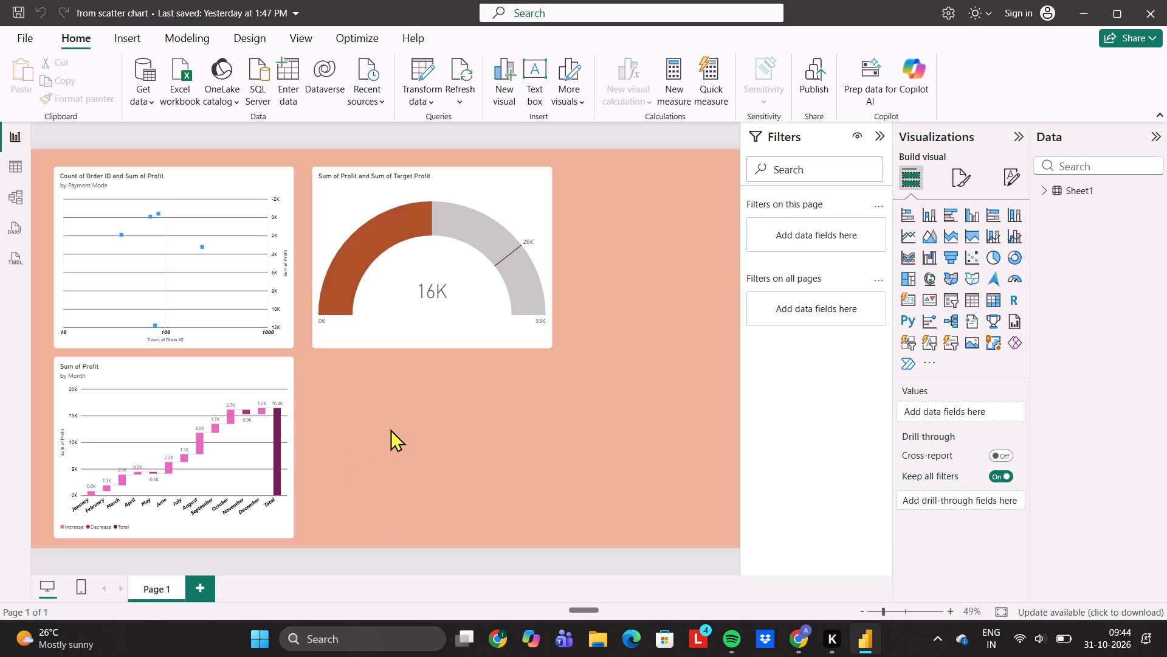
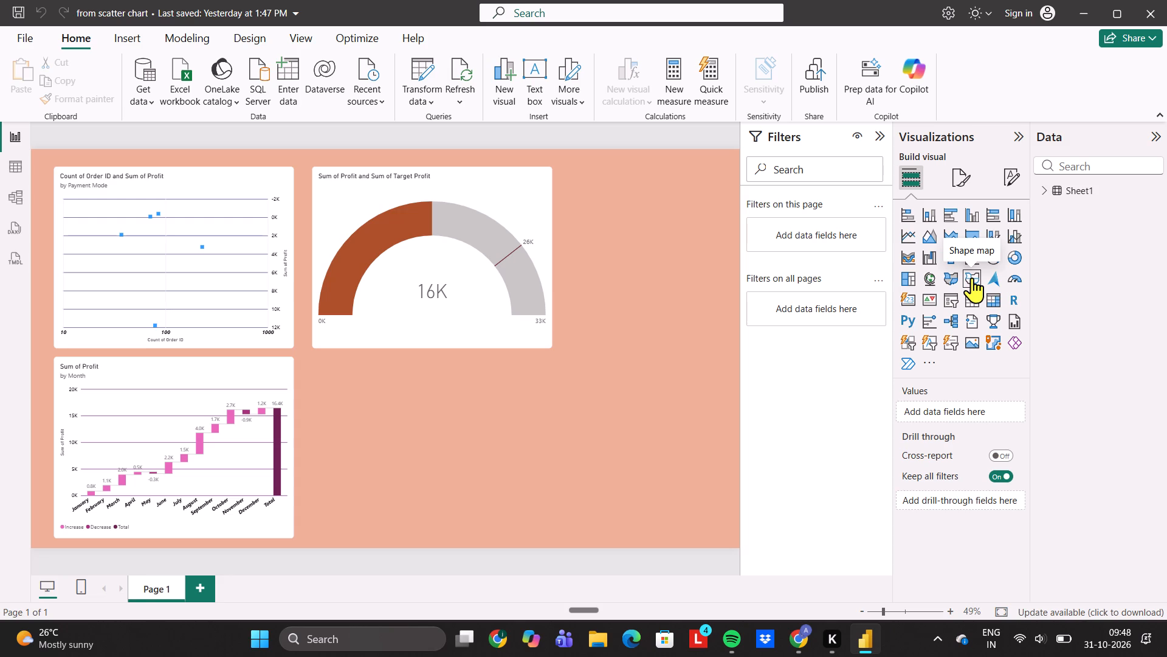
Add an empty Shape map visual to the report page.
click(972, 277)
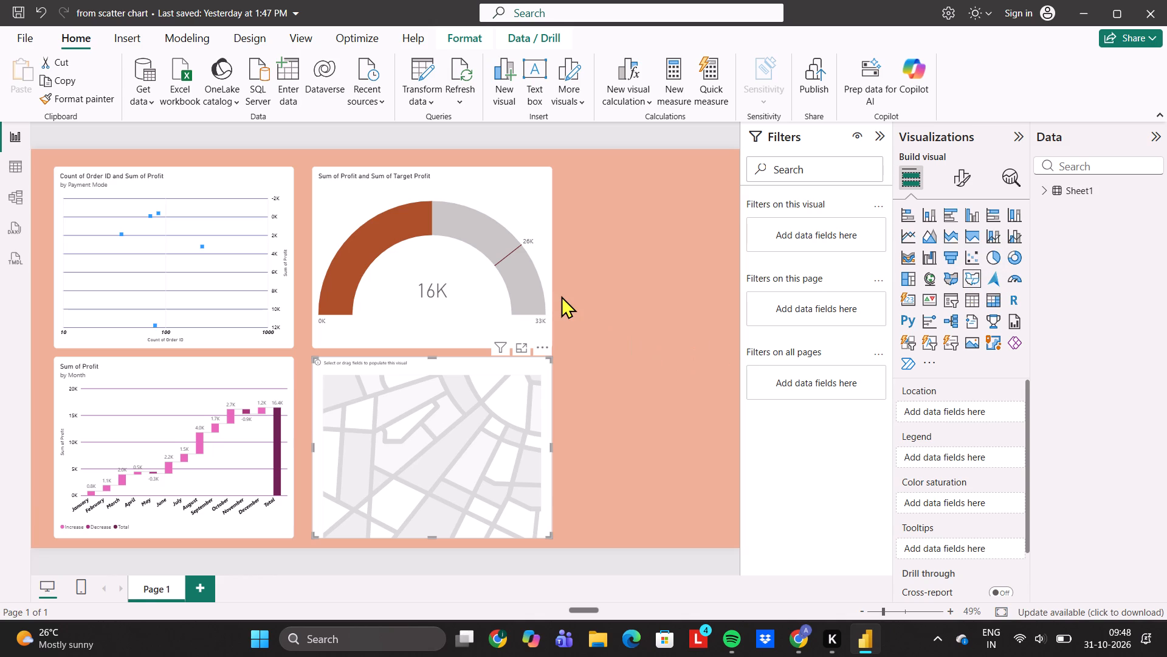
Switch to Spotify and close its window.
click(735, 627)
click(862, 88)
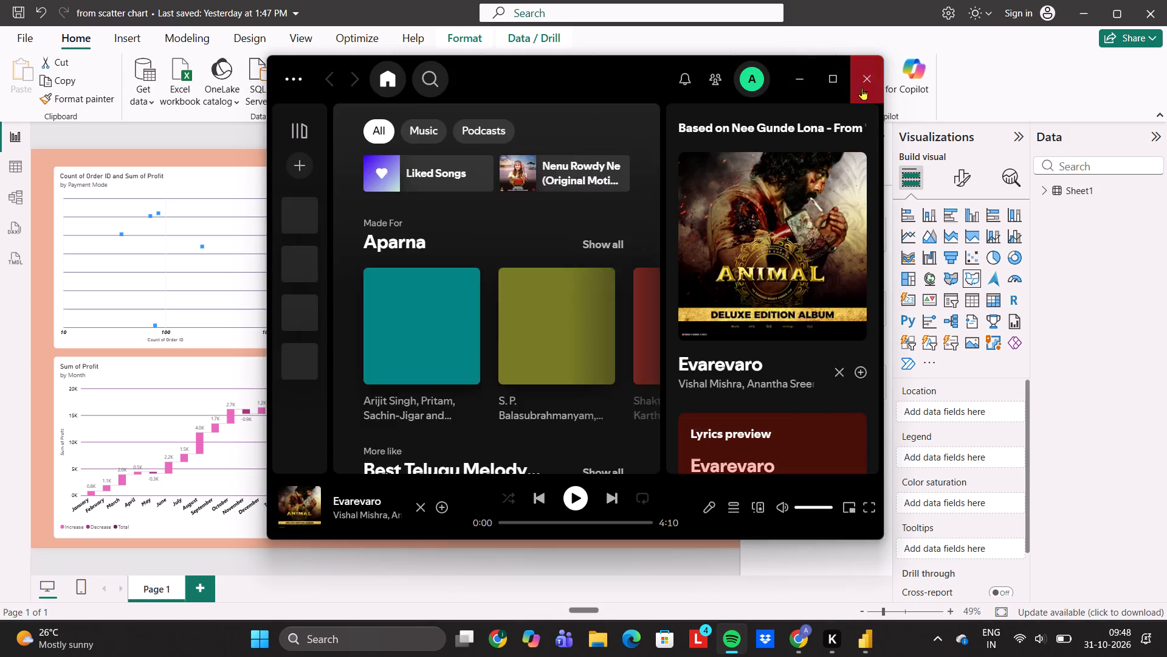
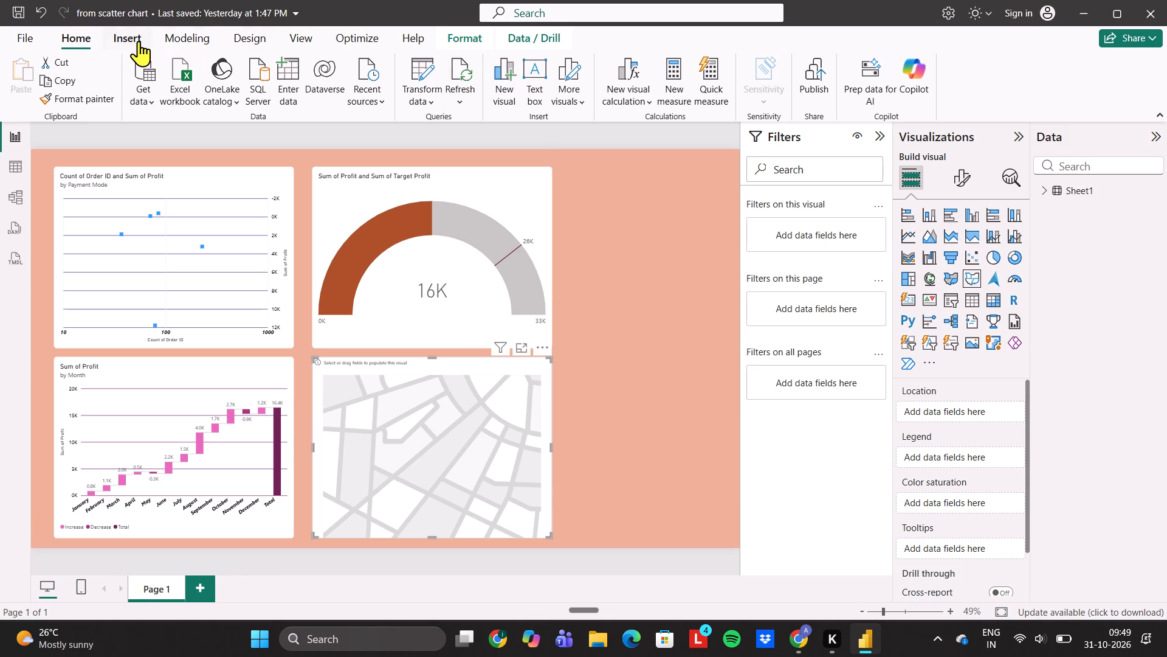
Search the available commands for "column".
click(571, 19)
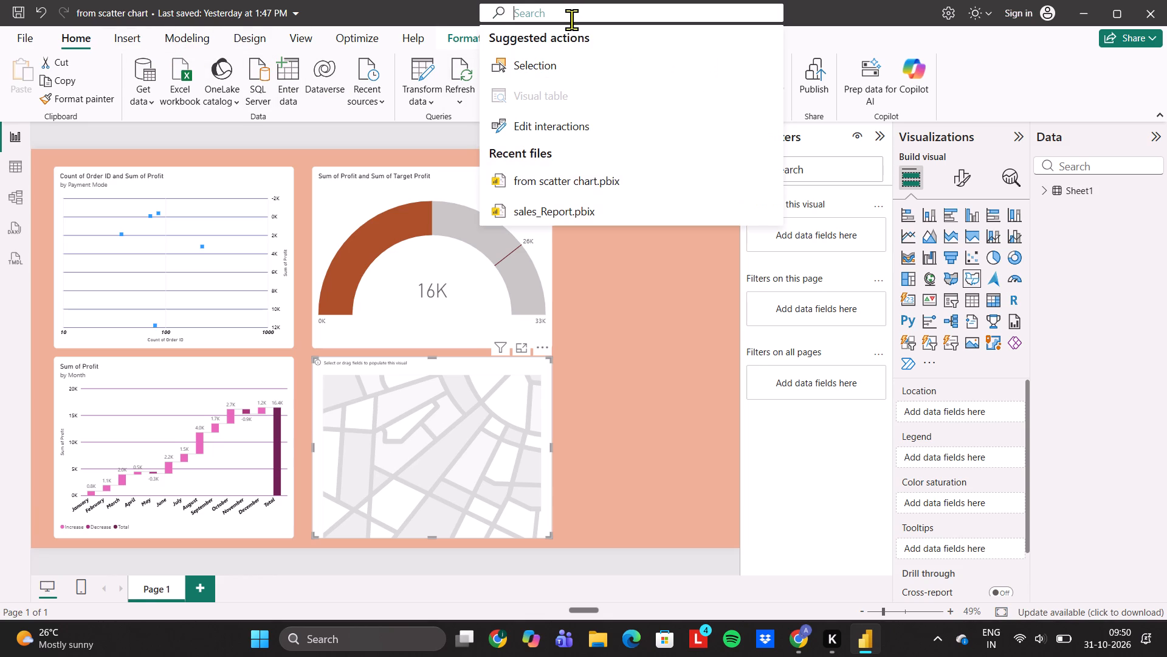
text(column)
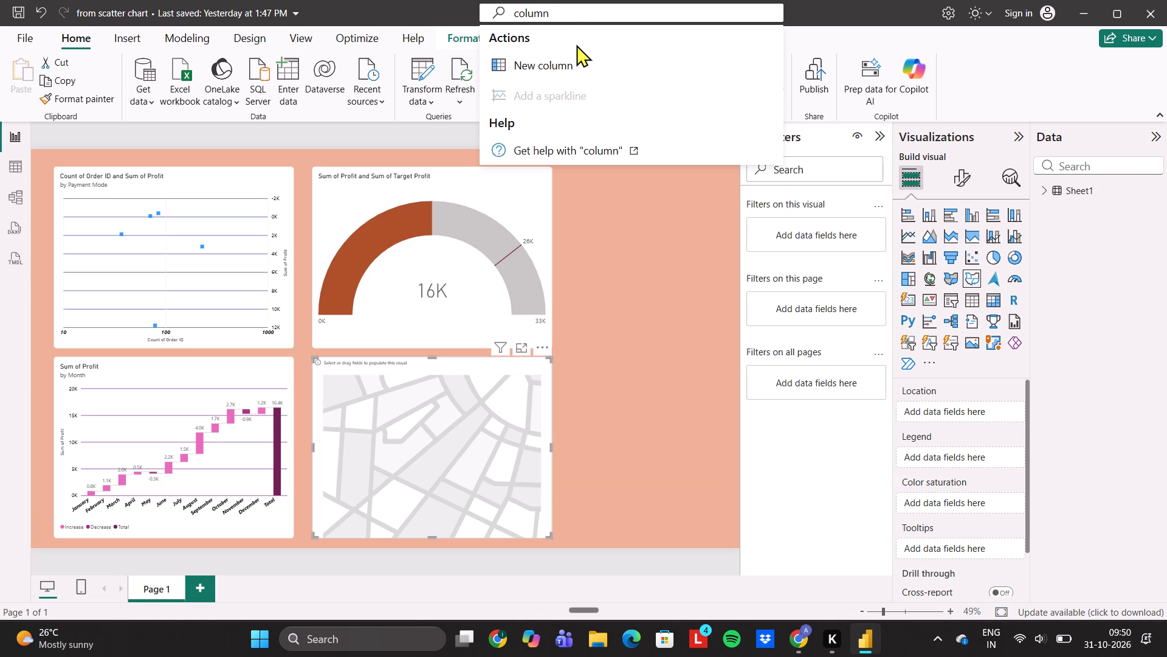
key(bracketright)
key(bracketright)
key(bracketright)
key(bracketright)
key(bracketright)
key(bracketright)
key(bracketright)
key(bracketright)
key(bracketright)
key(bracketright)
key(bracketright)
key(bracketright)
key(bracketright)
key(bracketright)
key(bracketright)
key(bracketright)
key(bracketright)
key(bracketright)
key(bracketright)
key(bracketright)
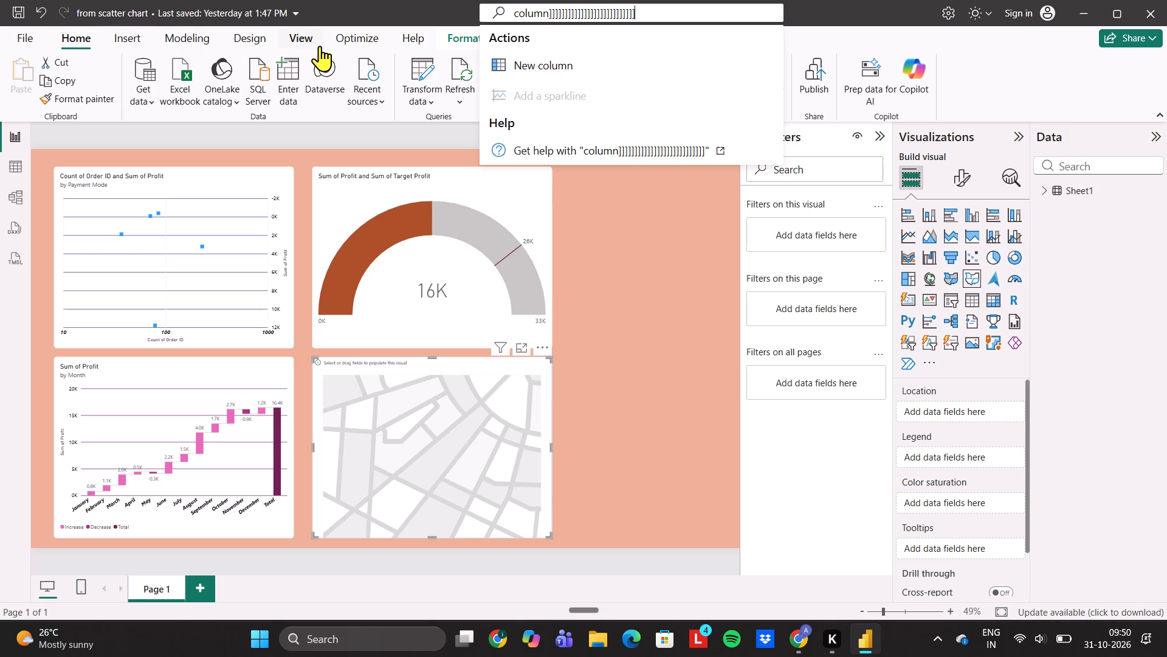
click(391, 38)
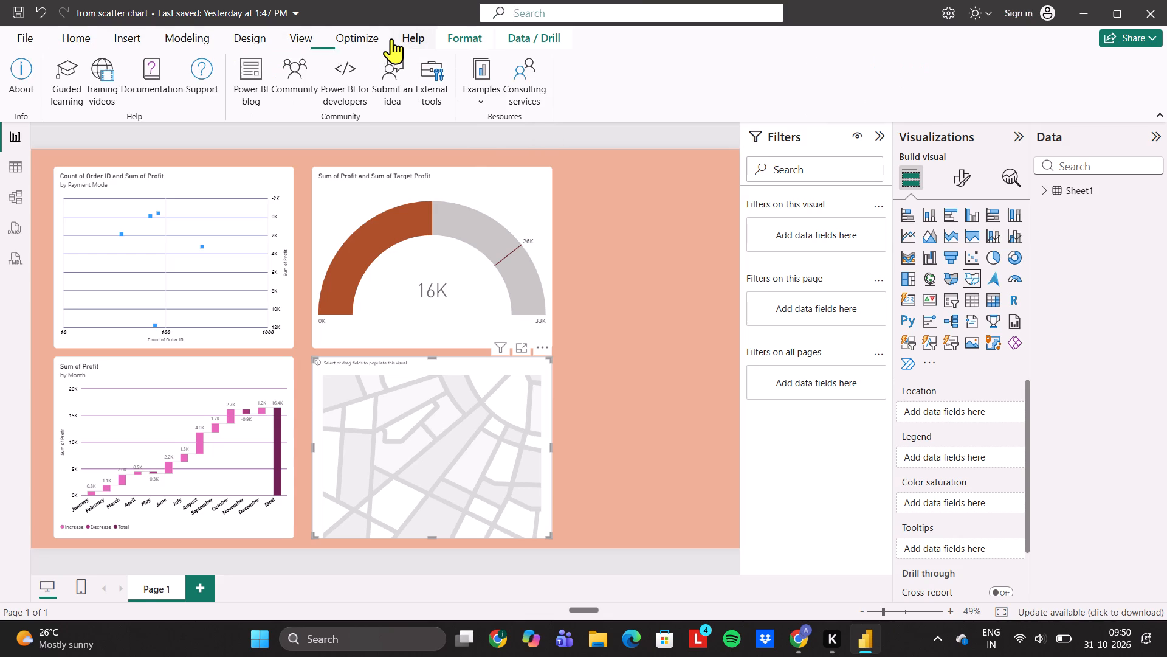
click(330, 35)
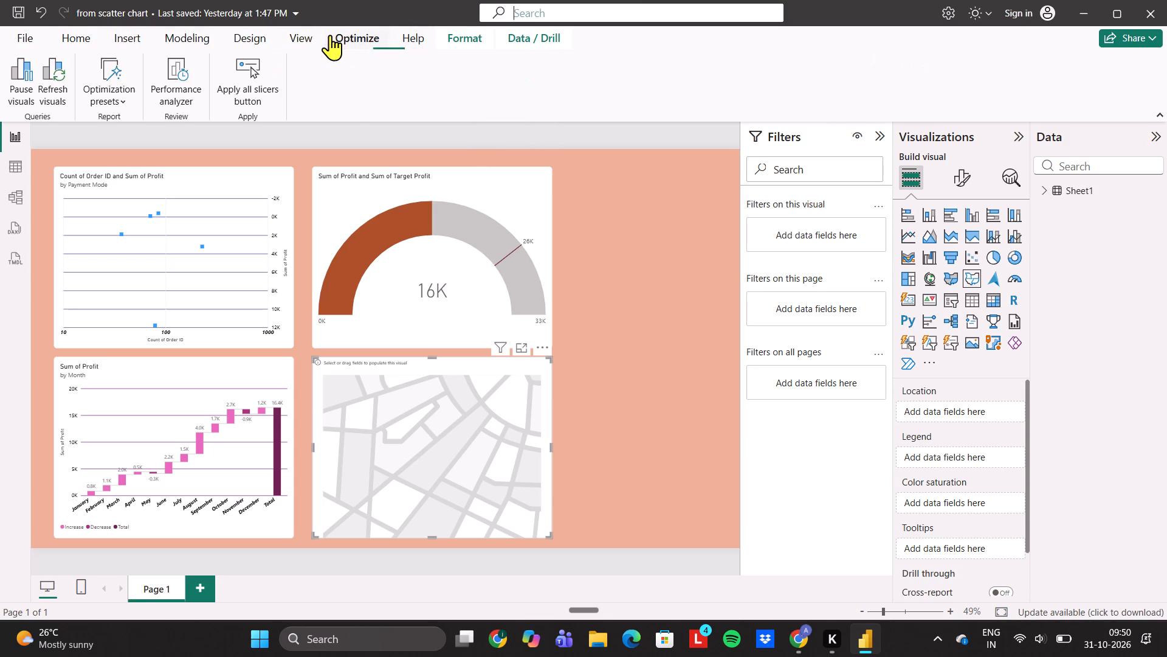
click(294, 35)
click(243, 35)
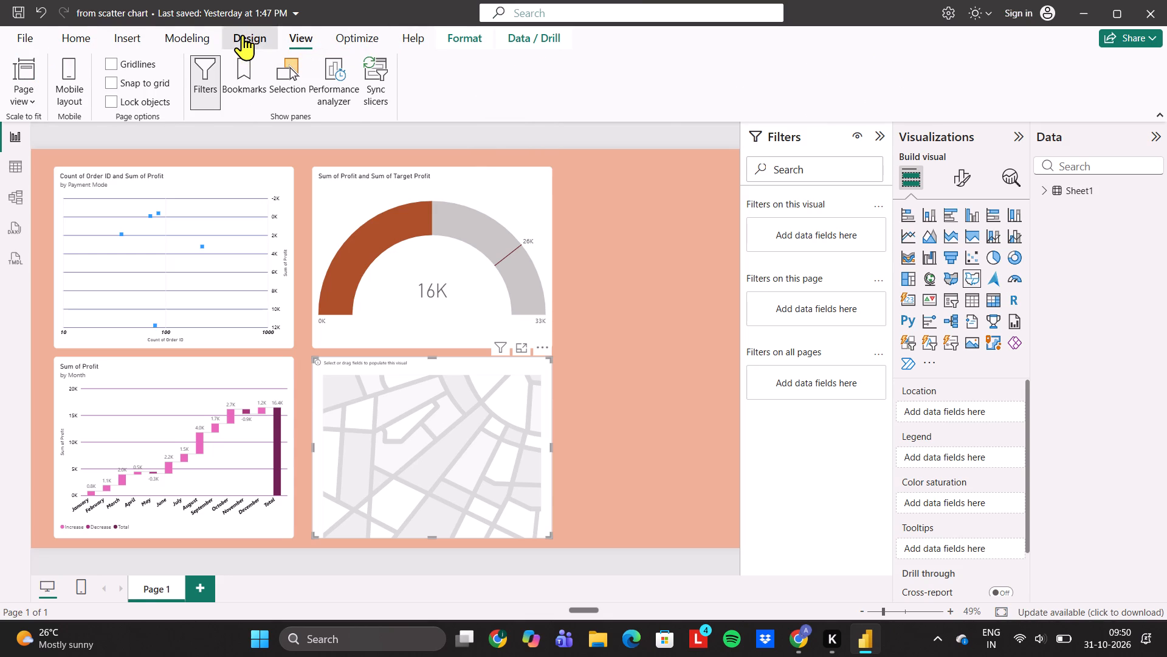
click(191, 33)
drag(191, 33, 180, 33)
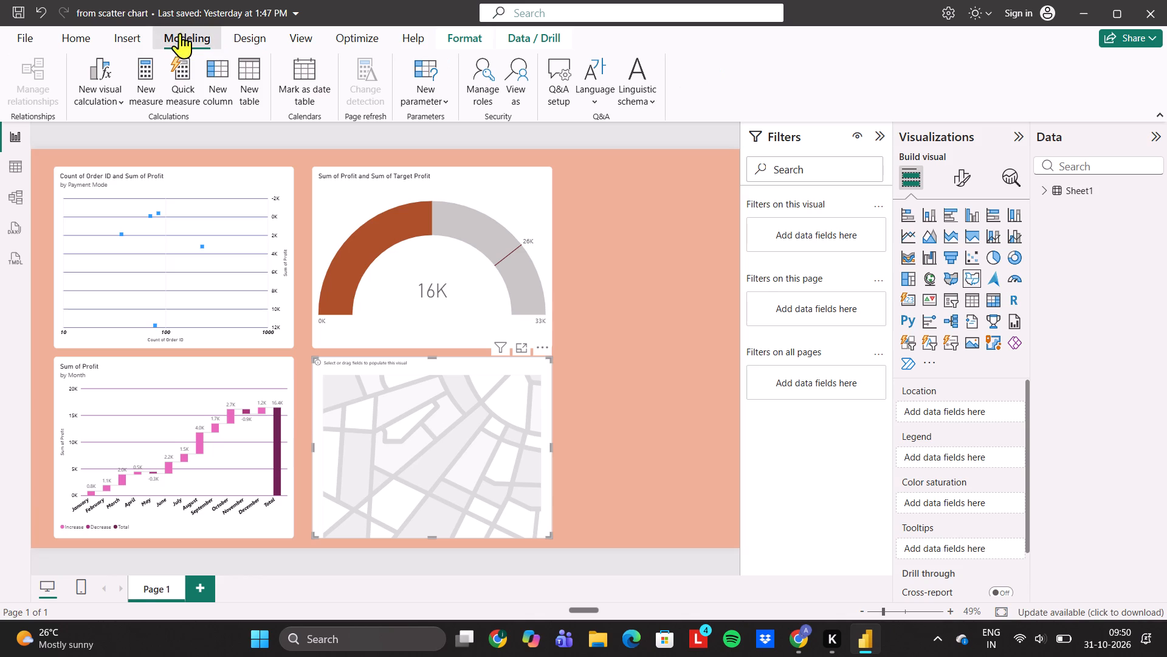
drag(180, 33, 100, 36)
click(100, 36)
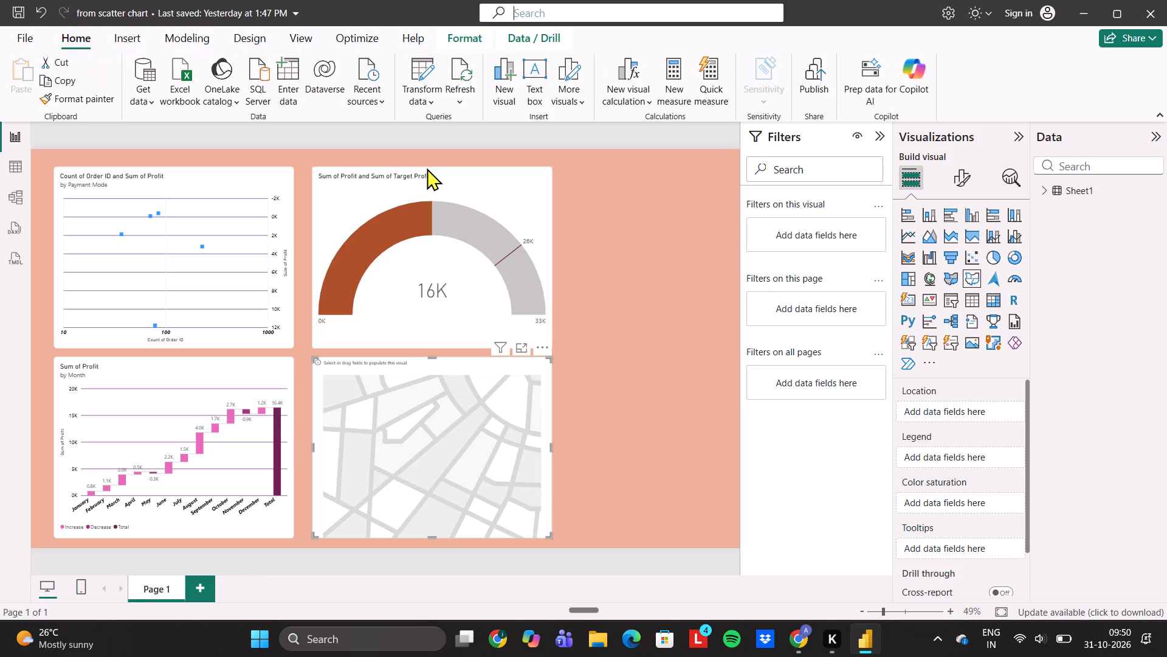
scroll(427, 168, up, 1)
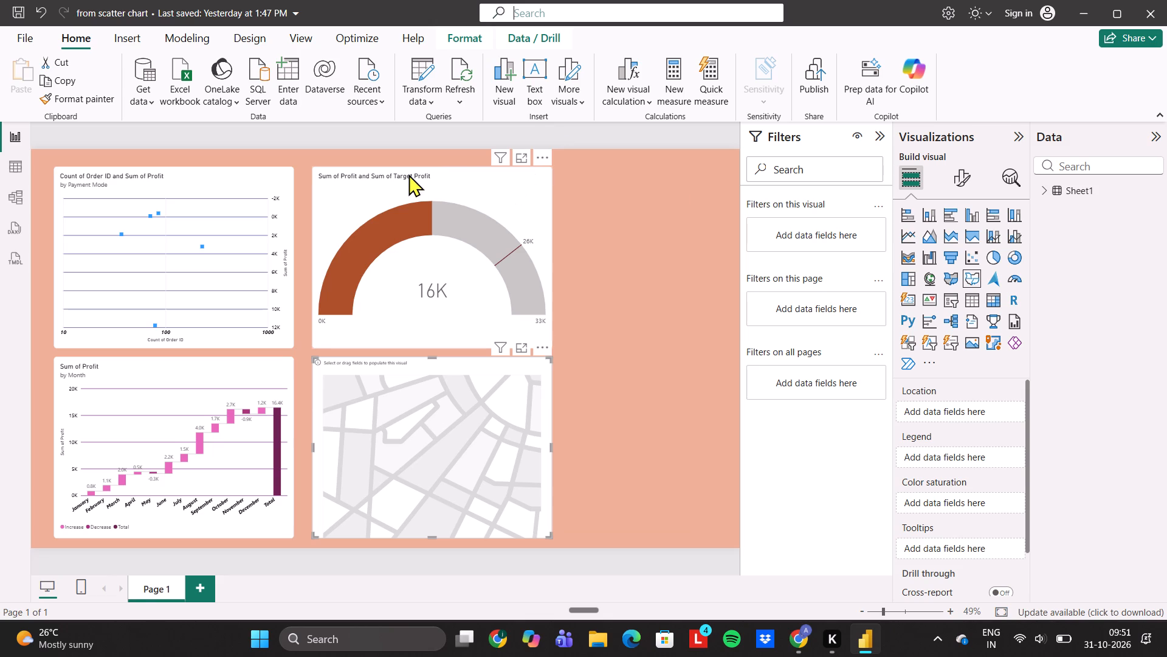
Expand the Sheet1 table and select its State field to access the column properties.
click(1045, 190)
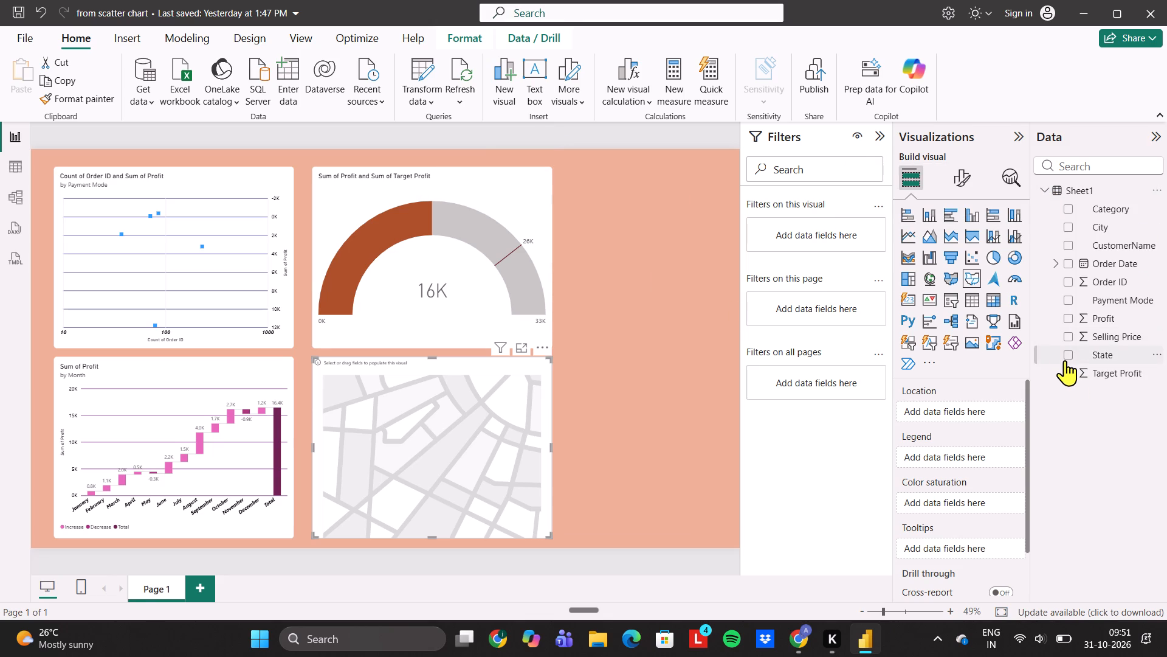
click(1049, 360)
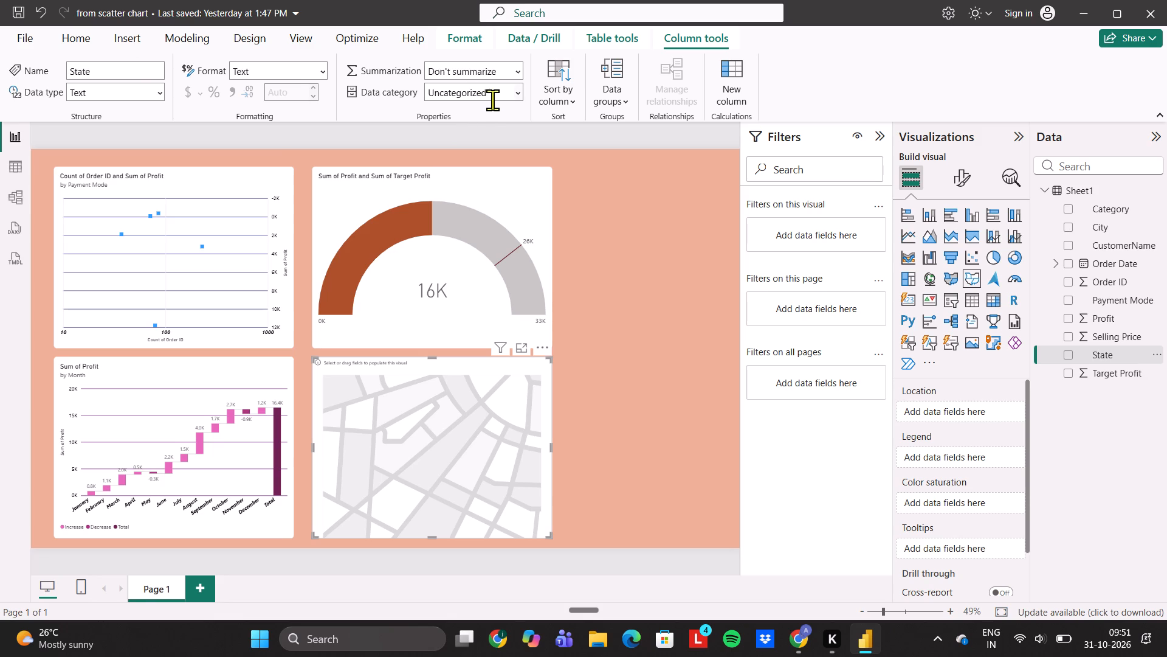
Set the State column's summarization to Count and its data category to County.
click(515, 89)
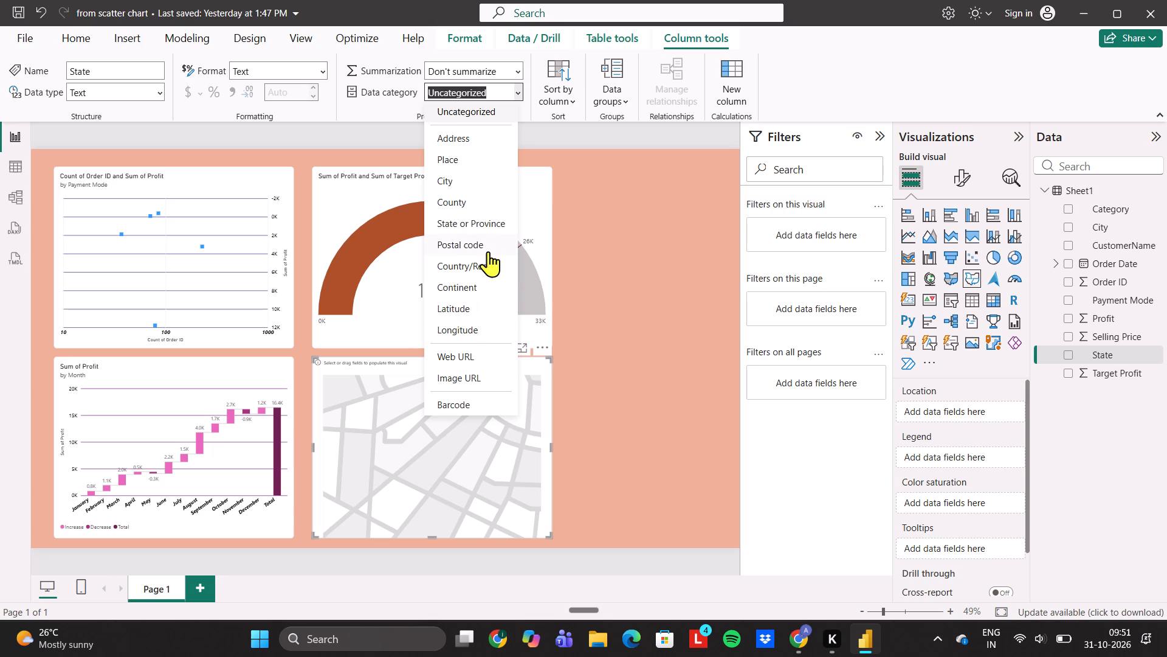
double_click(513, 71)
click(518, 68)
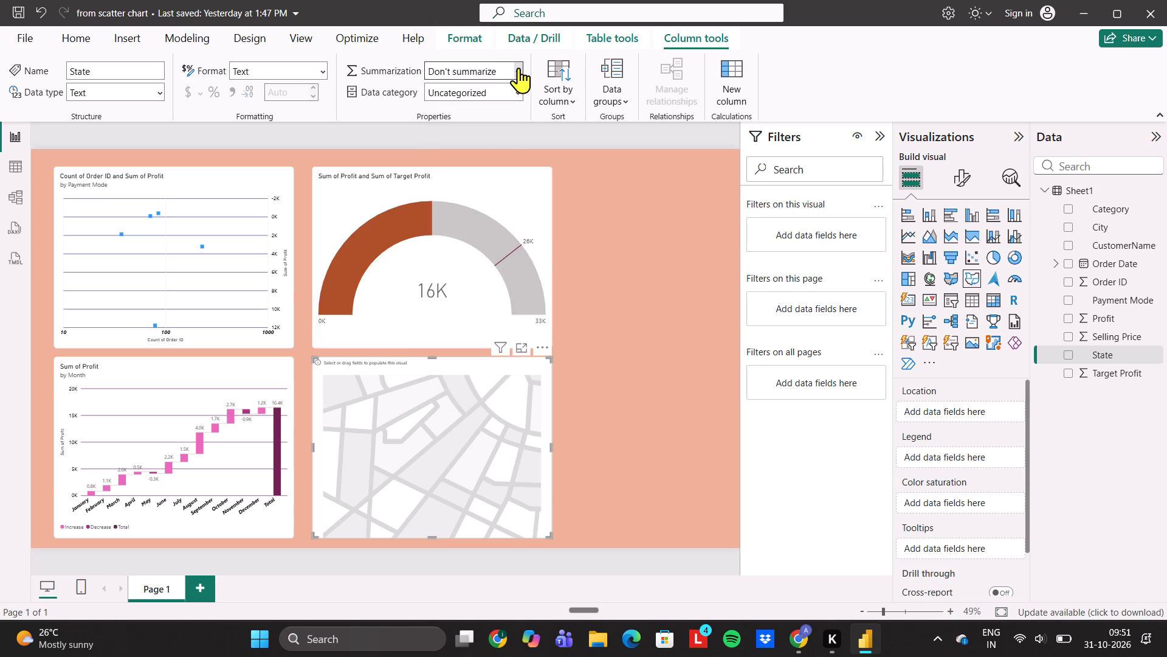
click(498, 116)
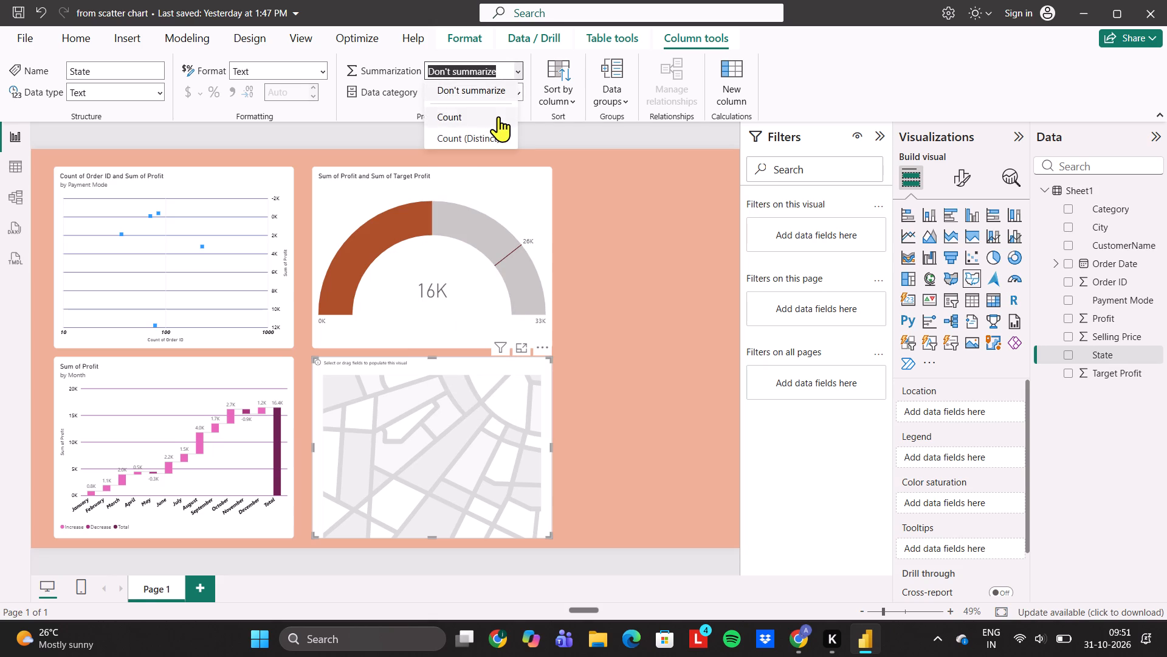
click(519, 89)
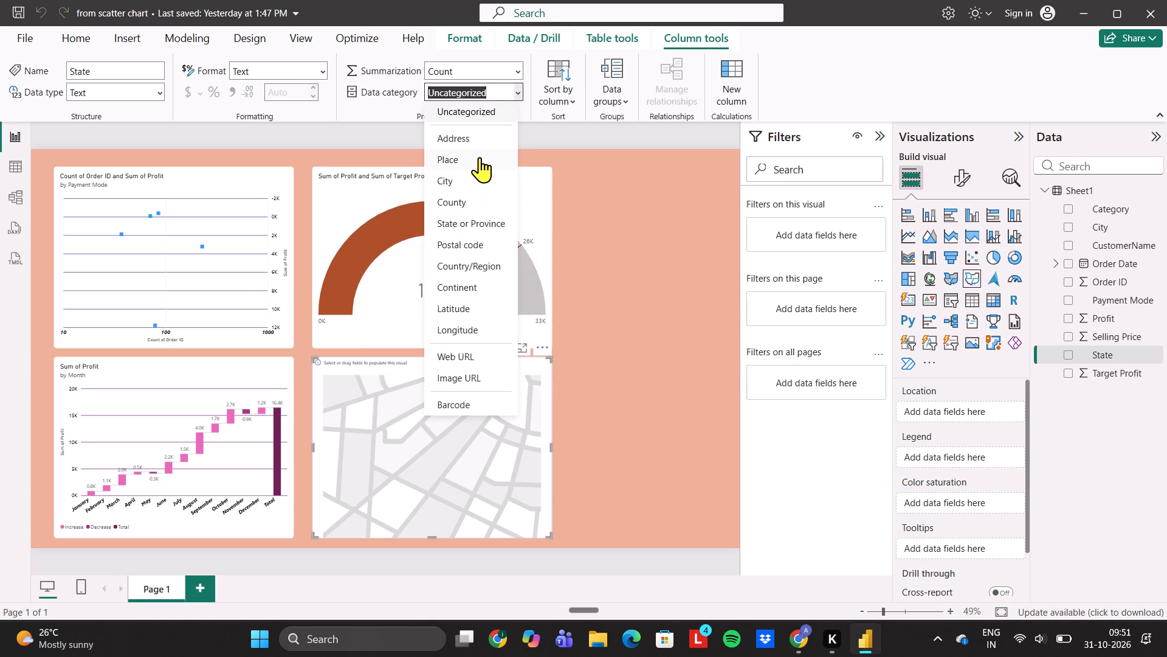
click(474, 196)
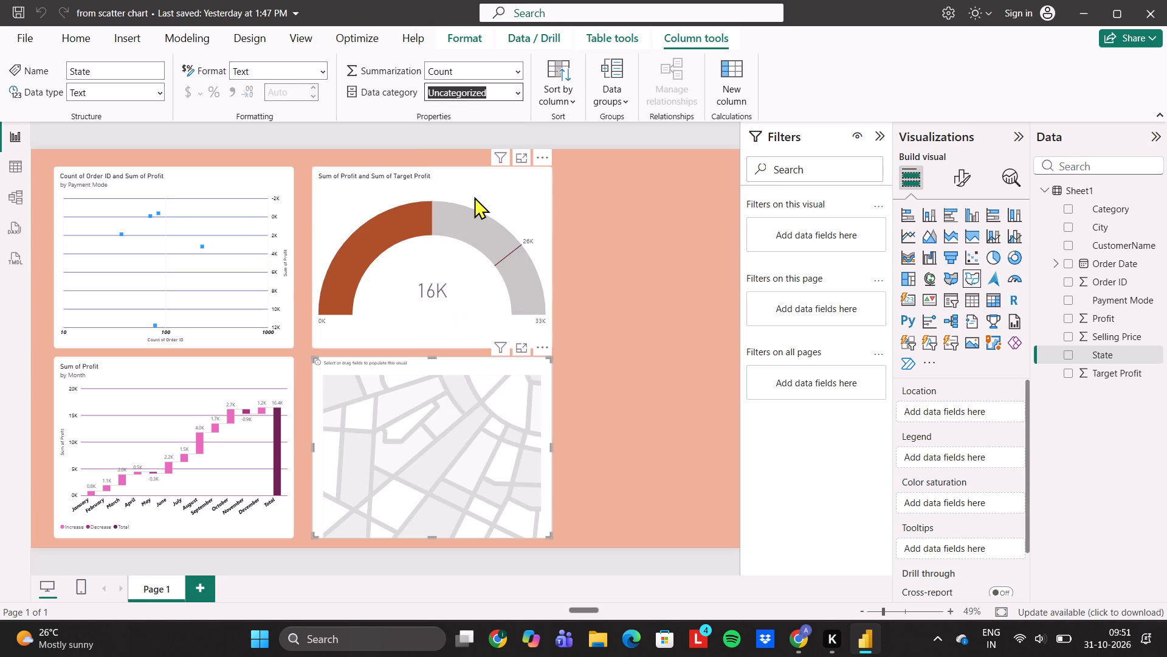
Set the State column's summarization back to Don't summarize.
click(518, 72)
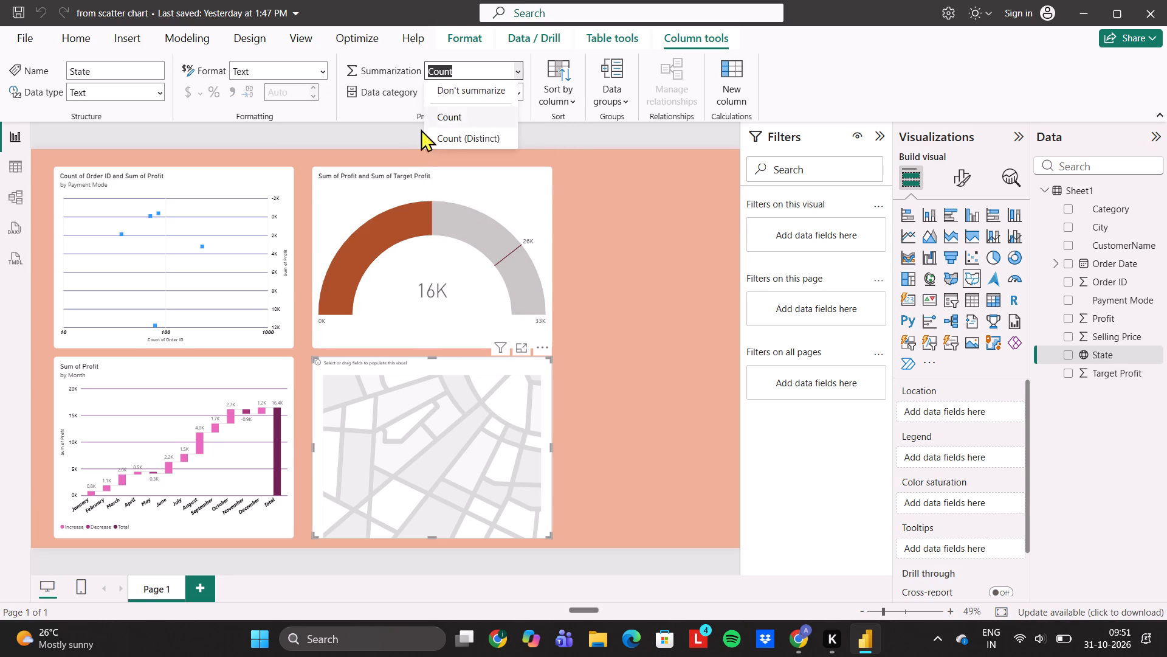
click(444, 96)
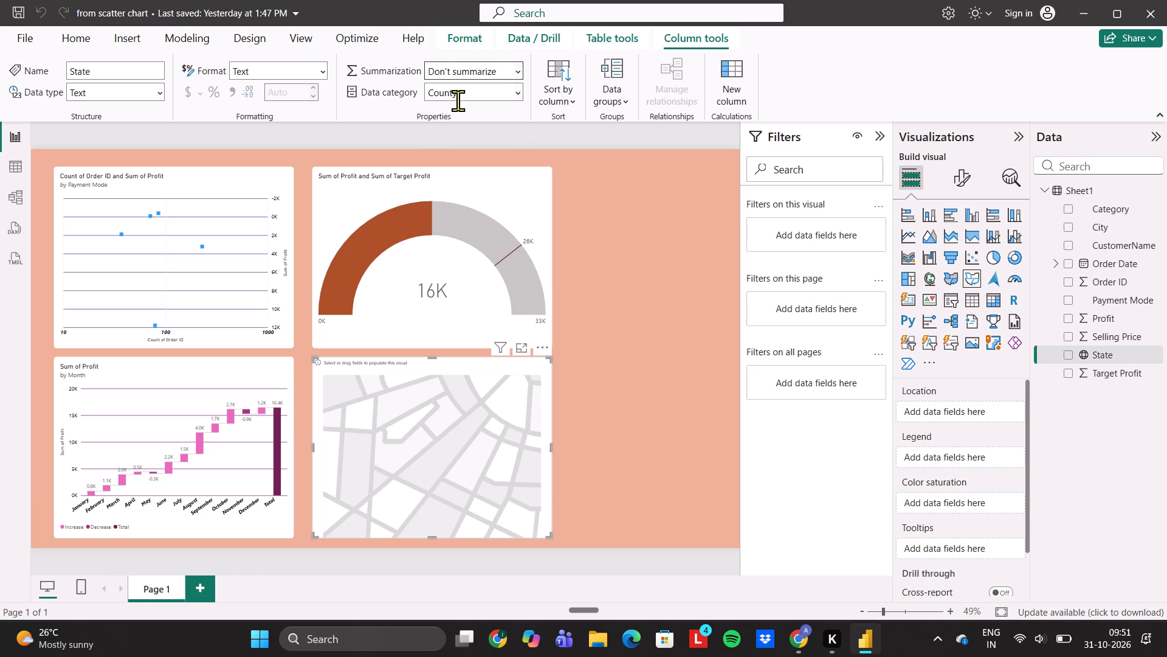
Set the State column's data category to State or Province.
click(480, 100)
click(521, 94)
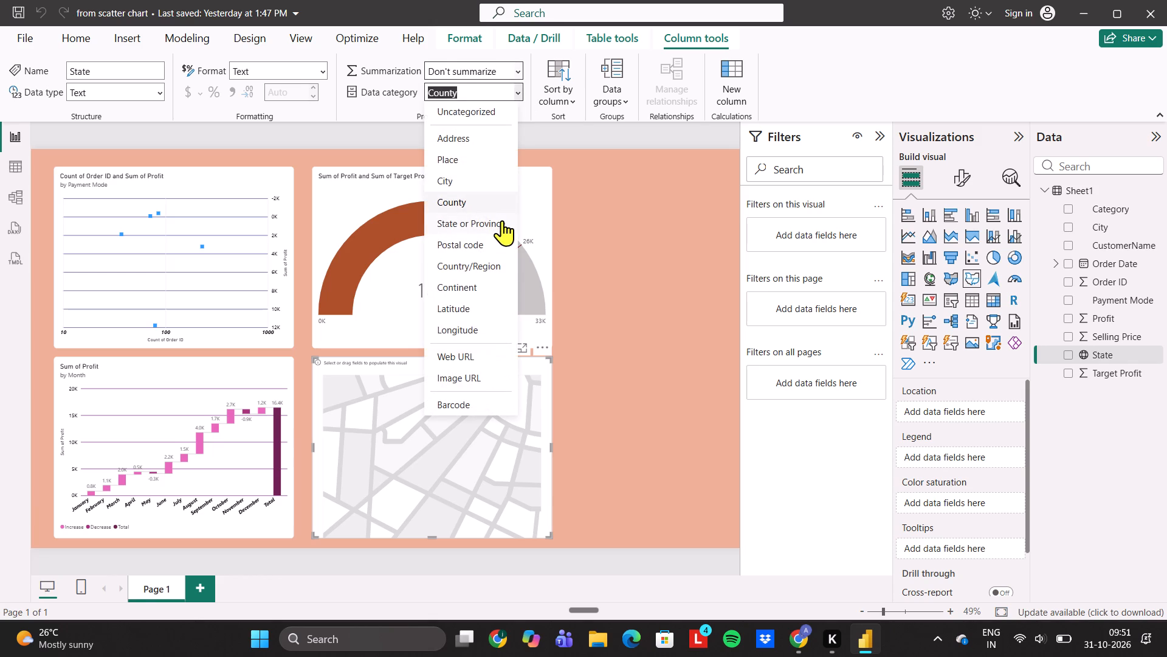
click(502, 220)
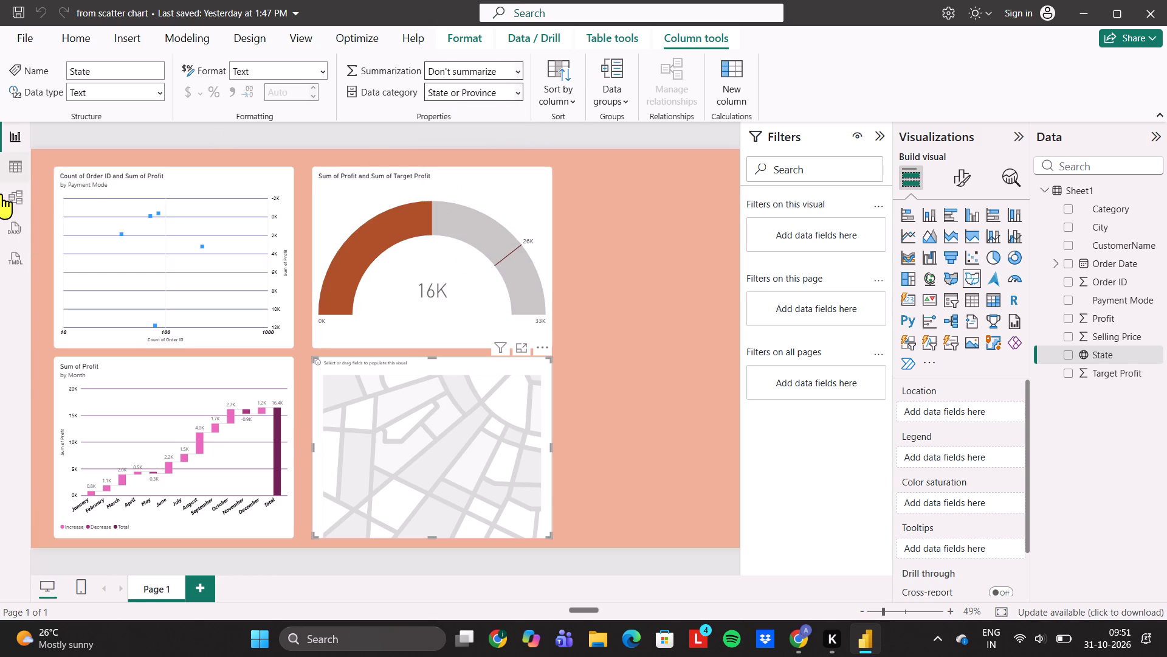
Check the State column in the Sheet1 data table, then return to the report page.
click(8, 165)
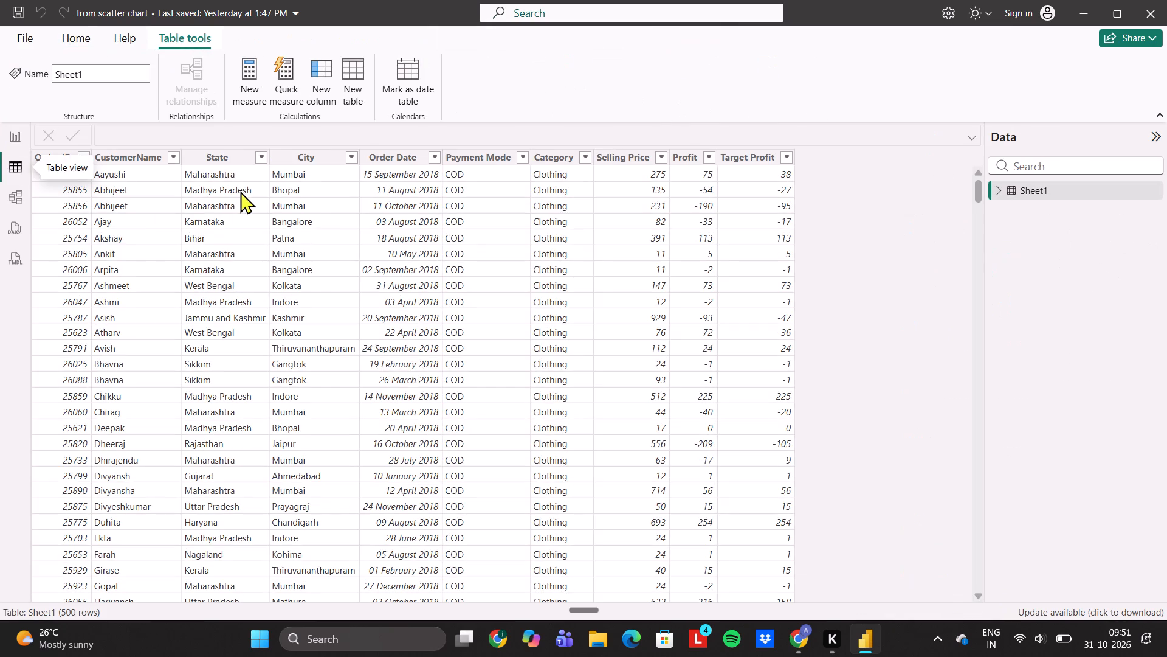
click(255, 162)
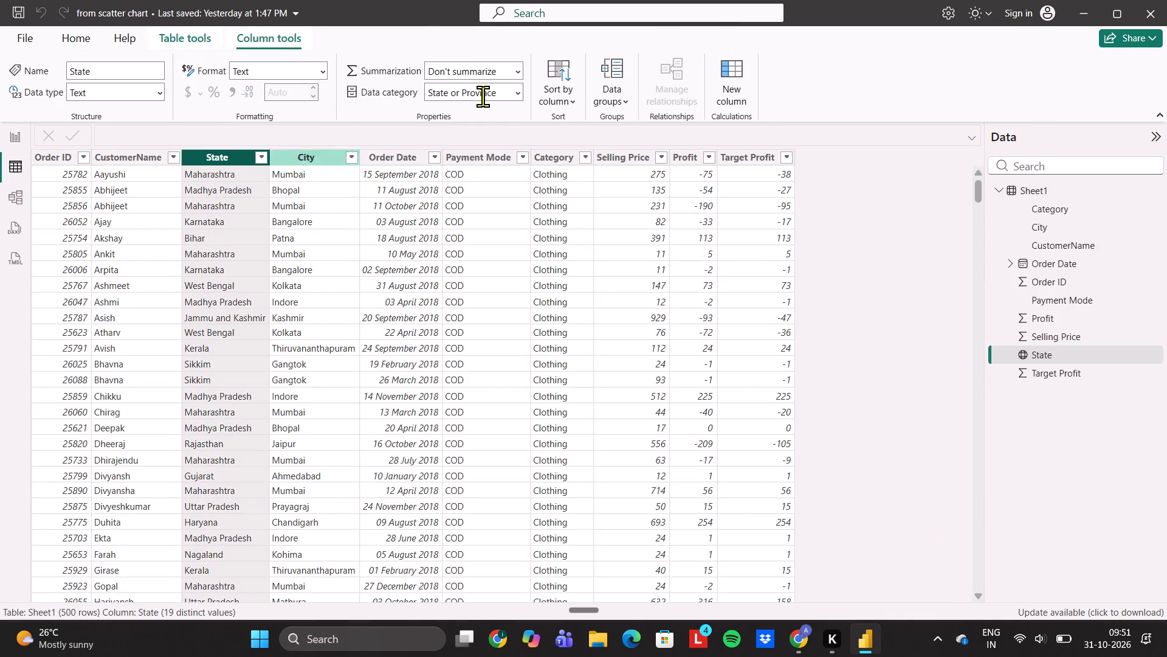
click(12, 127)
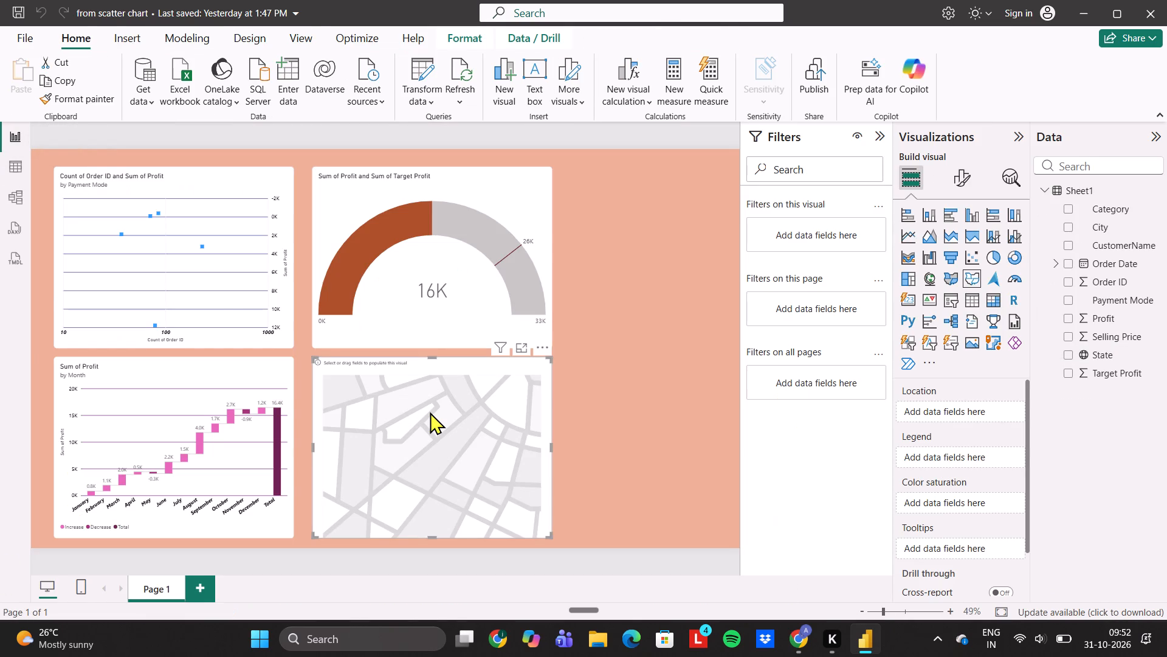
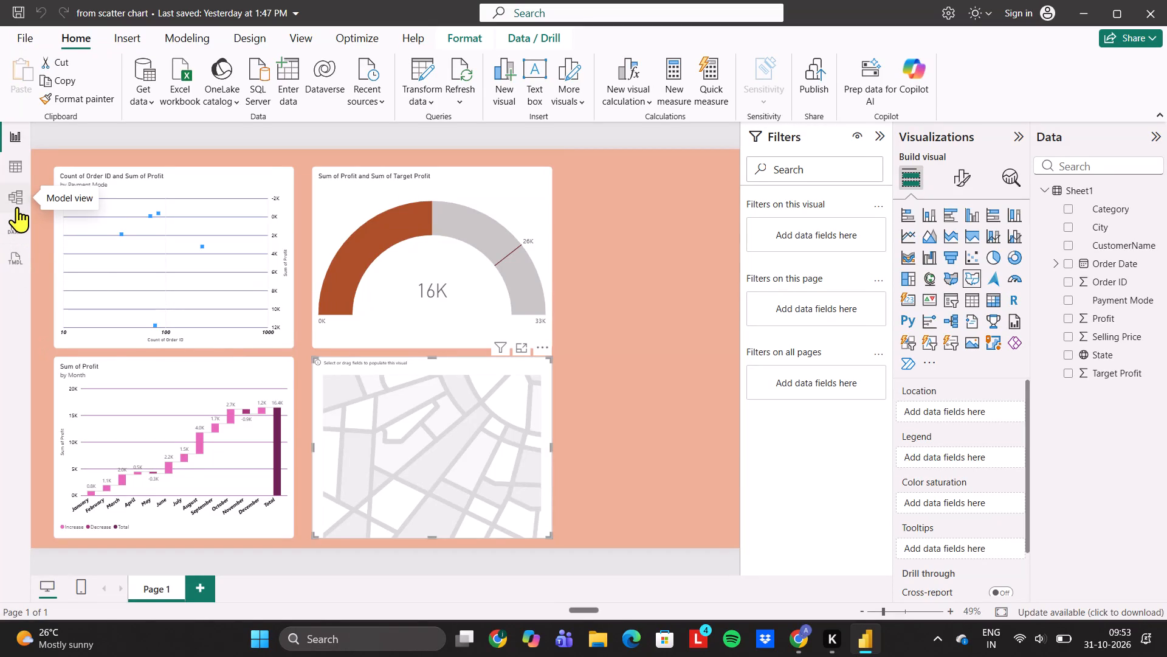
Examine the Sheet1 table in the model view and its rows in the table view, then return to the report page.
click(17, 207)
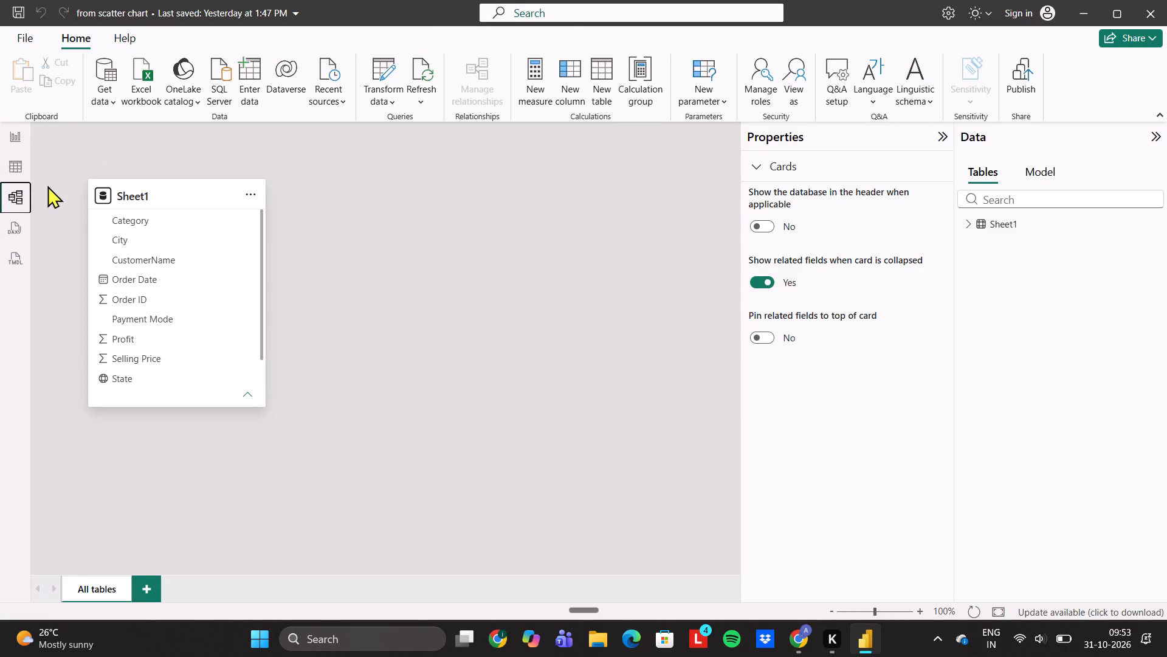
click(5, 162)
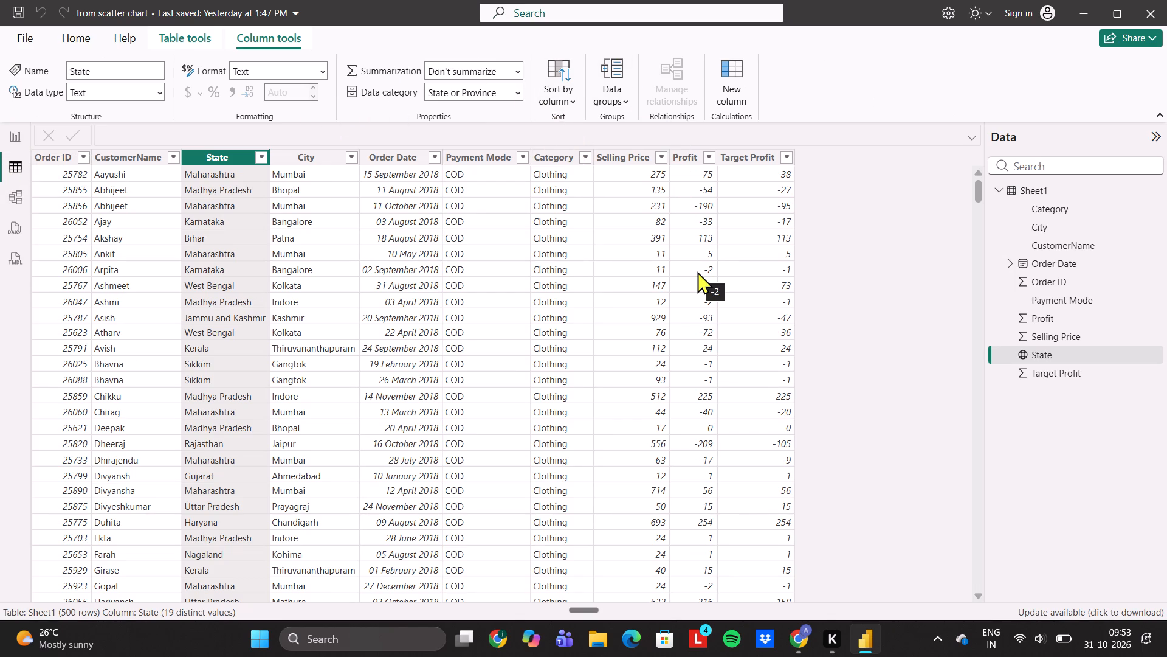
scroll(533, 349, up, 2)
scroll(127, 298, down, 2)
scroll(127, 298, up, 14)
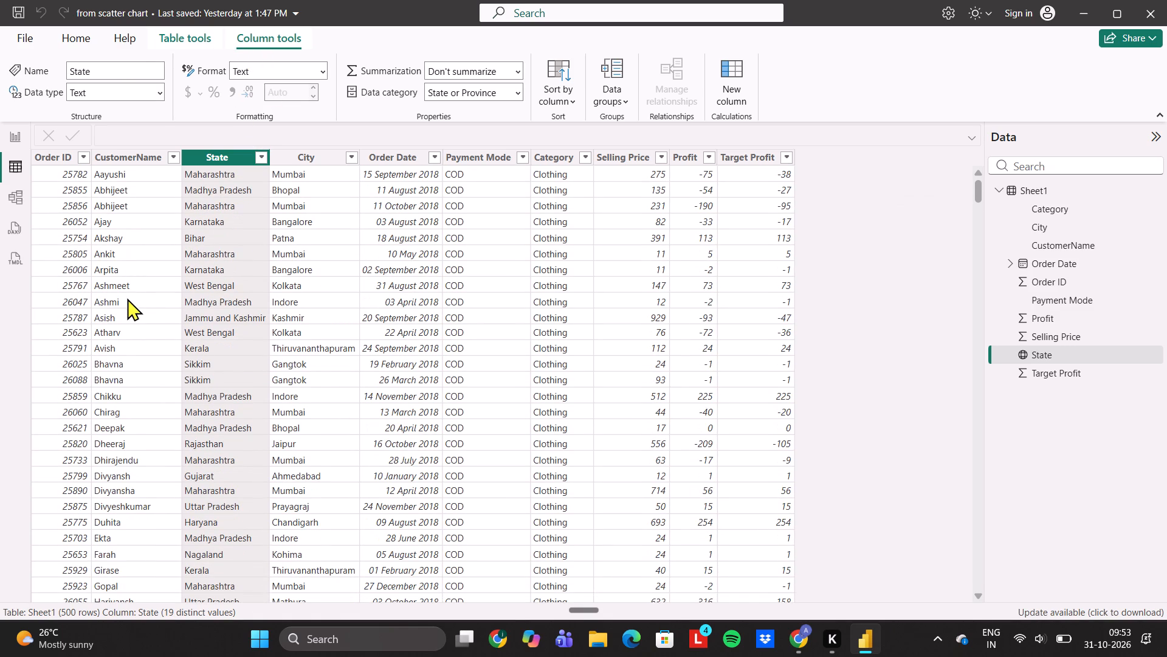
click(7, 128)
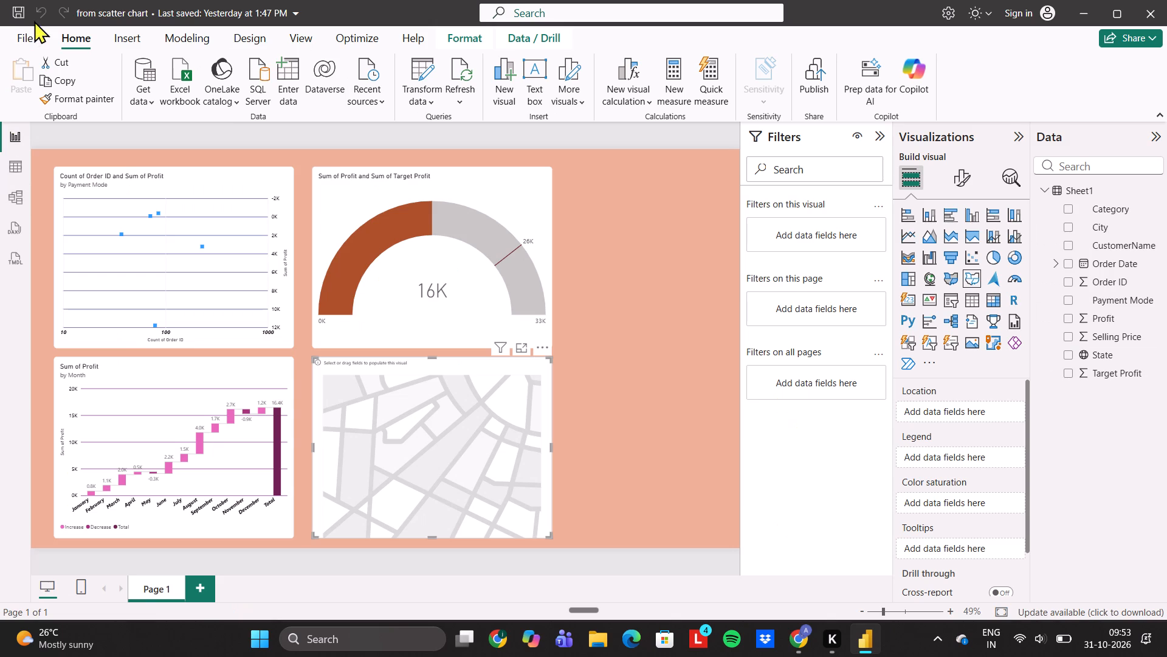
Save the report.
click(15, 4)
Change the report page's canvas background colour to the light grey theme shade.
scroll(610, 402, down, 1)
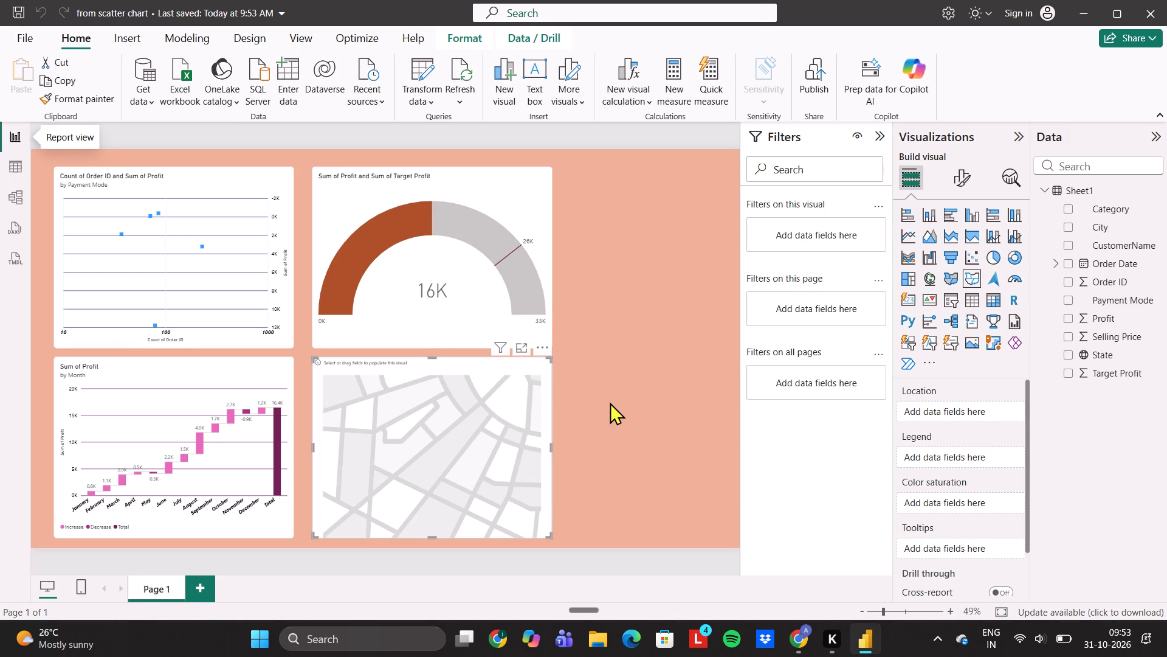
scroll(610, 402, up, 2)
scroll(431, 333, up, 1)
scroll(690, 343, down, 1)
click(658, 316)
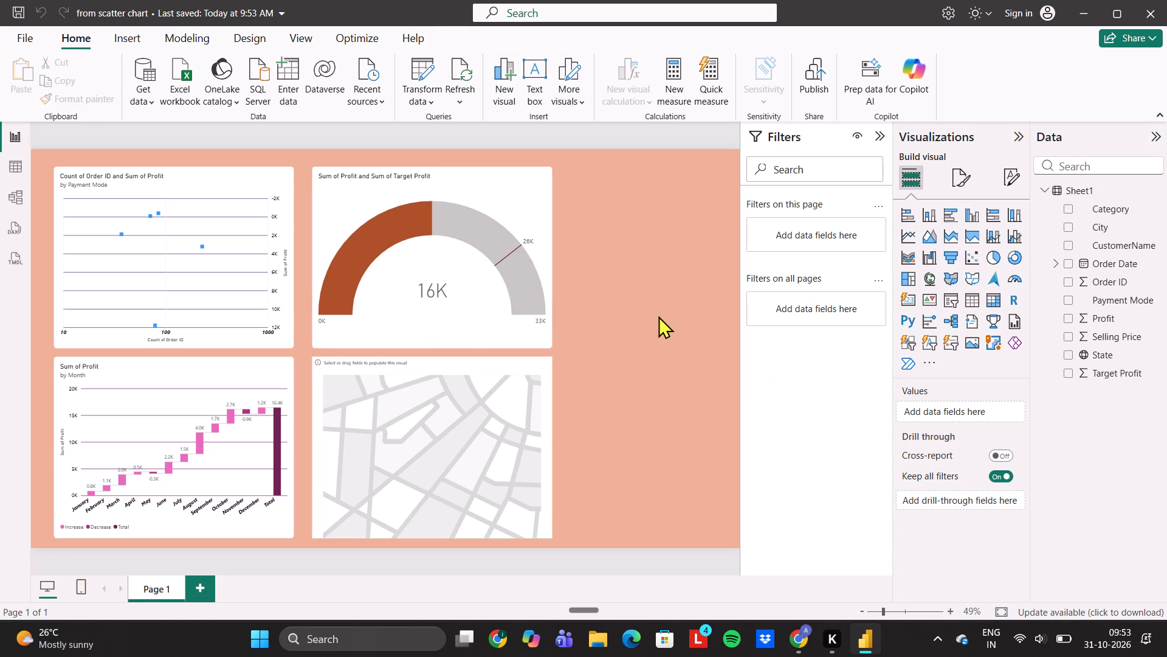
click(955, 172)
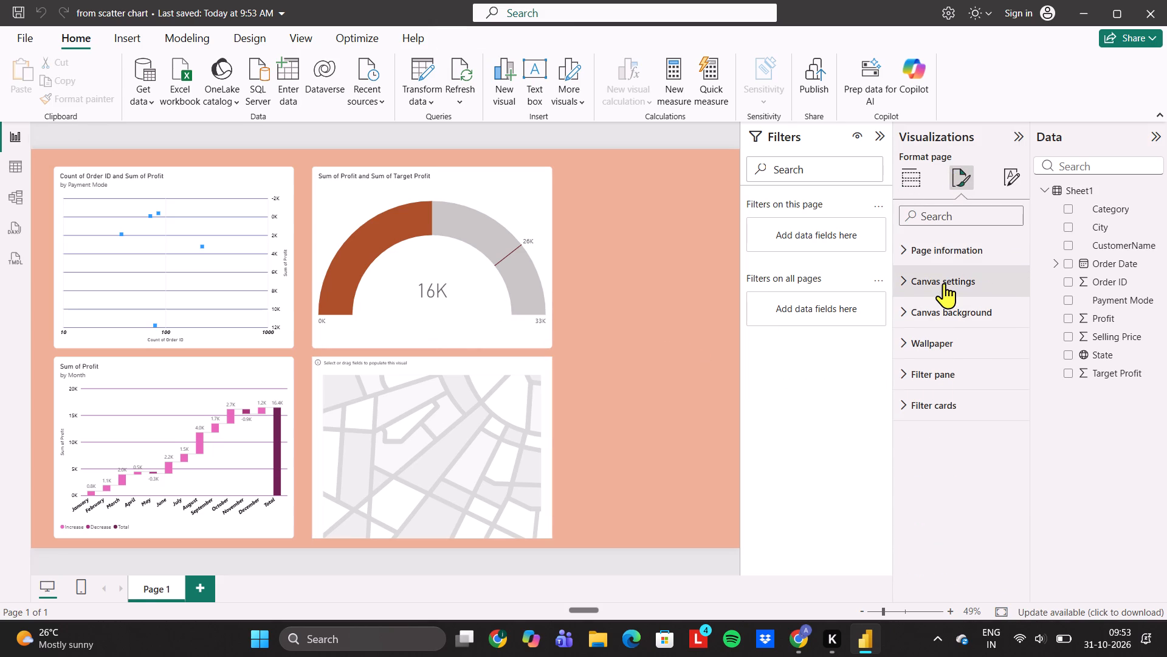
click(957, 307)
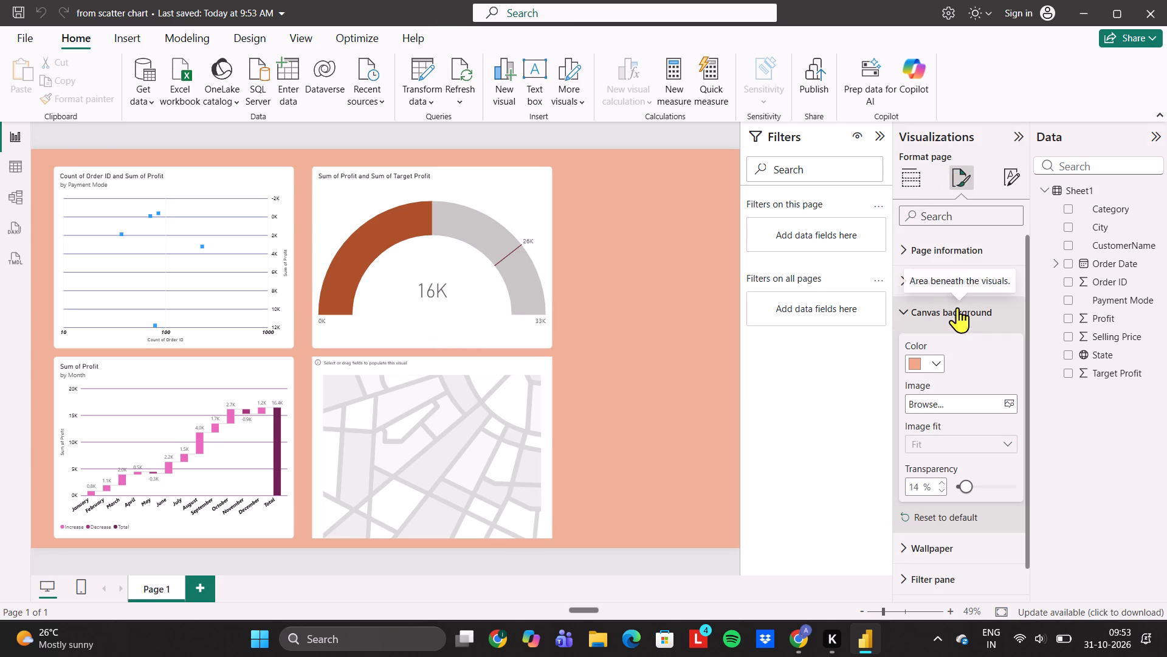
click(919, 363)
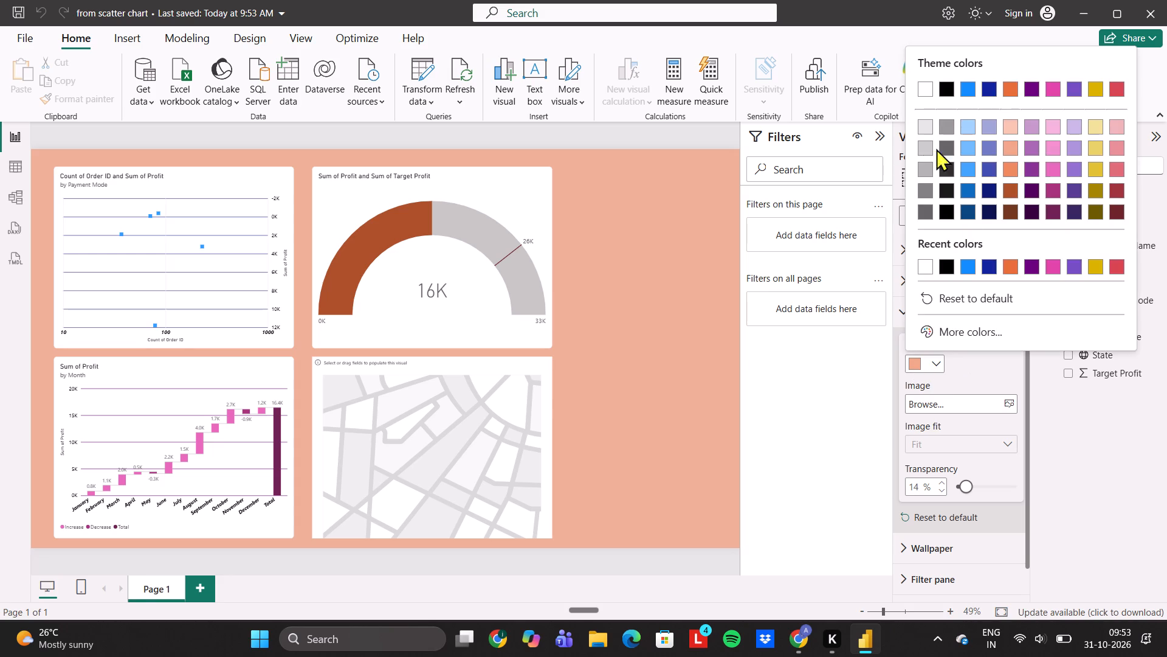
click(934, 148)
click(932, 148)
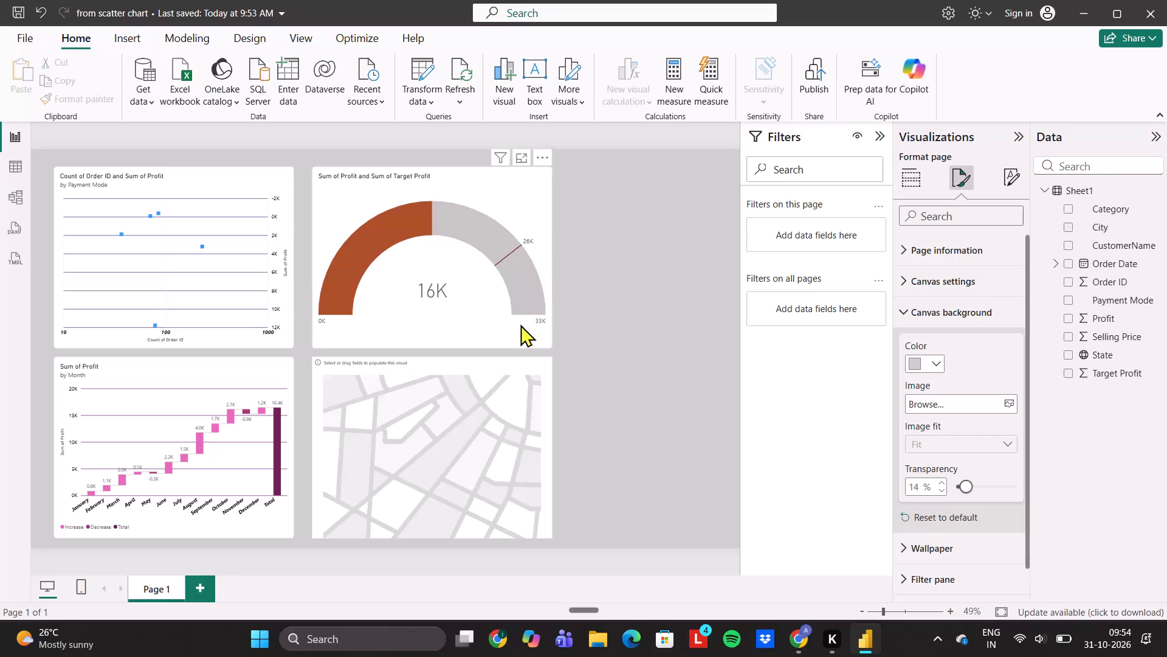
scroll(631, 403, down, 1)
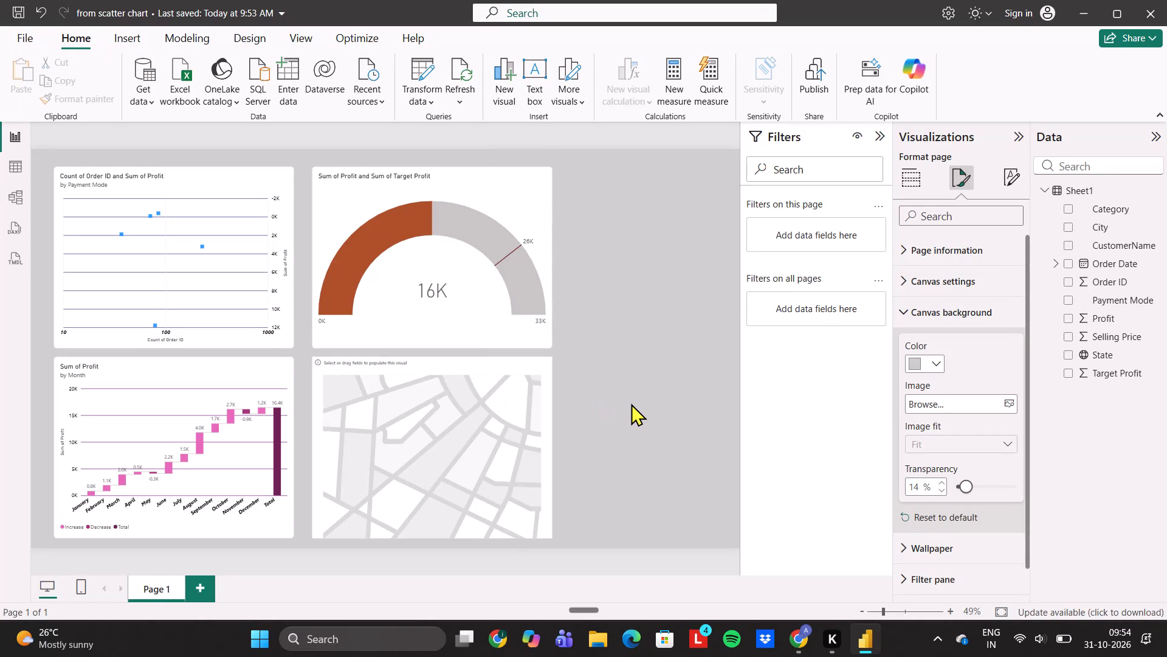
scroll(631, 403, down, 1)
click(617, 346)
Select the empty shape map visual on the report page.
click(519, 397)
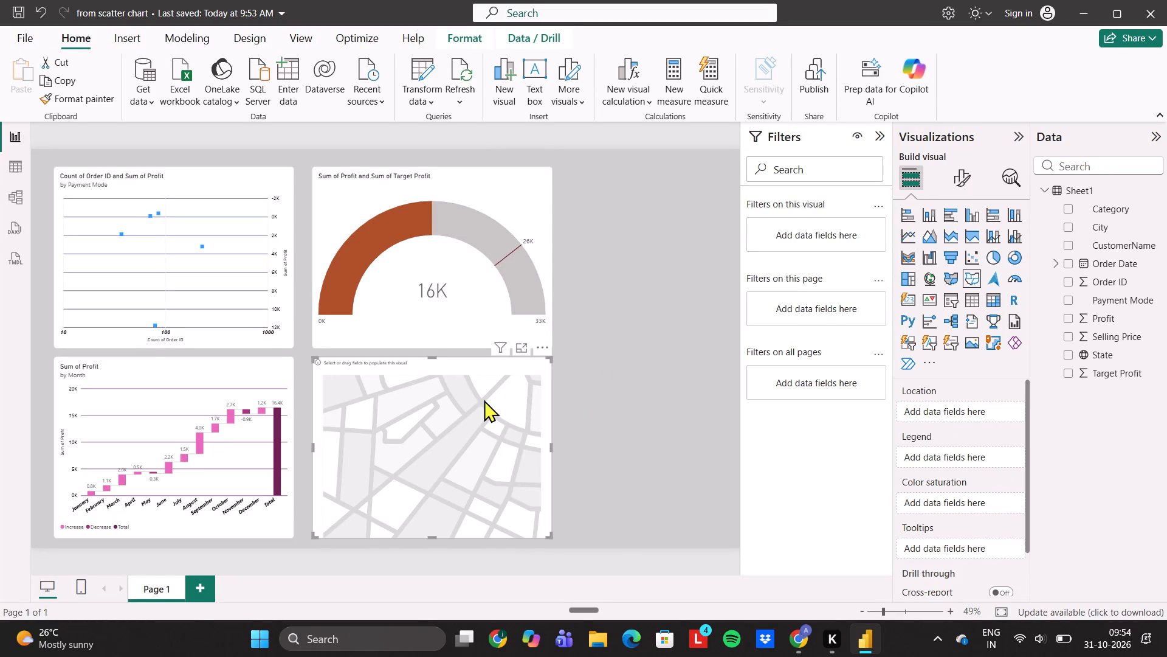
scroll(656, 396, down, 1)
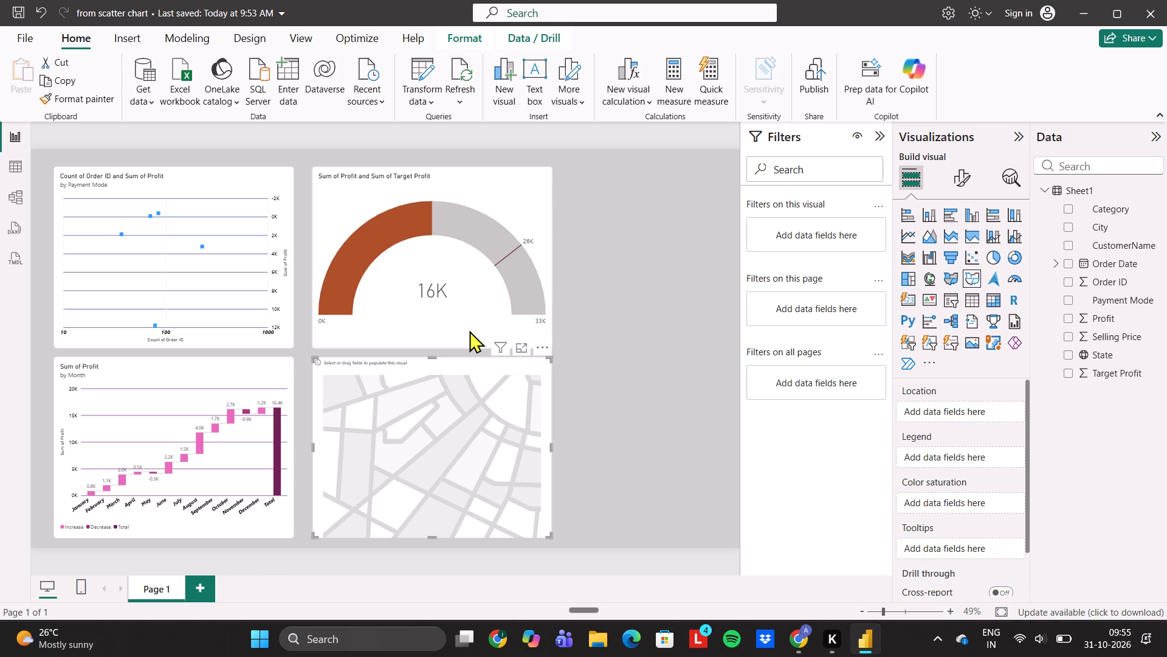
Enable "Use my default web browser" for authentication in the global Security options and apply the change.
click(27, 41)
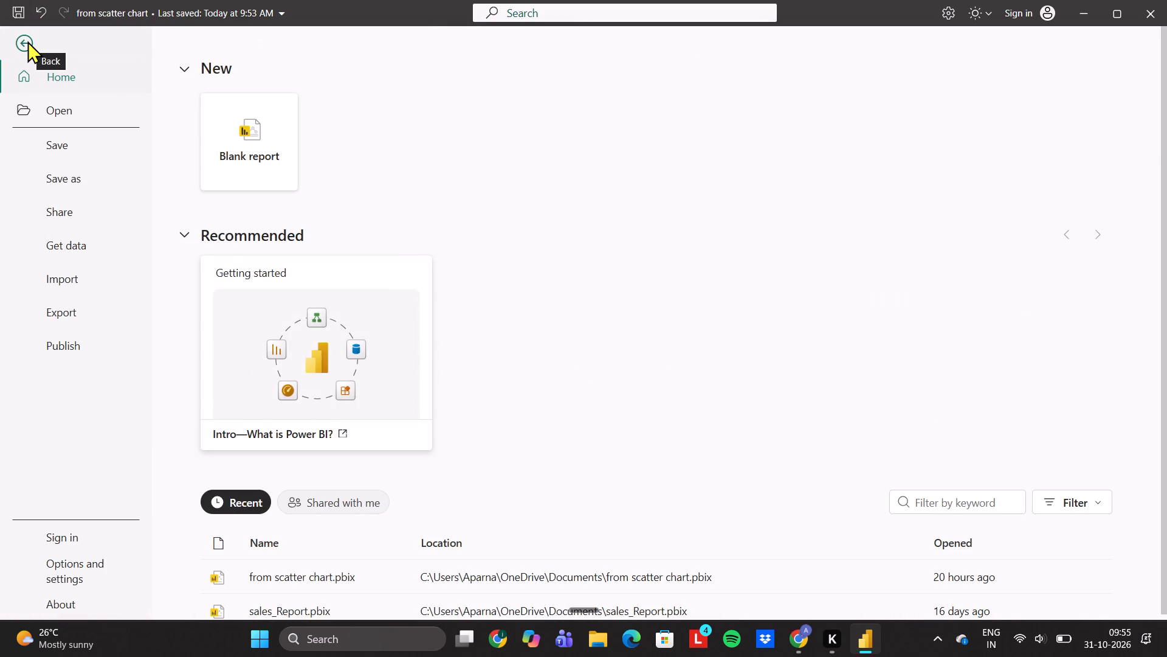
click(64, 569)
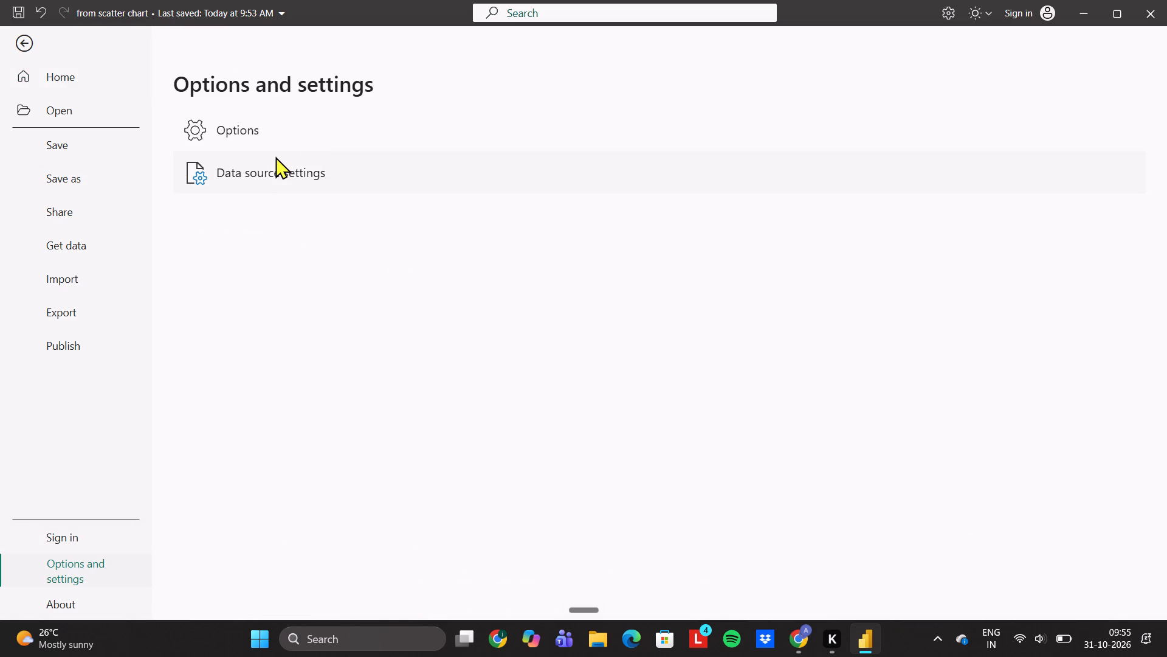
click(272, 128)
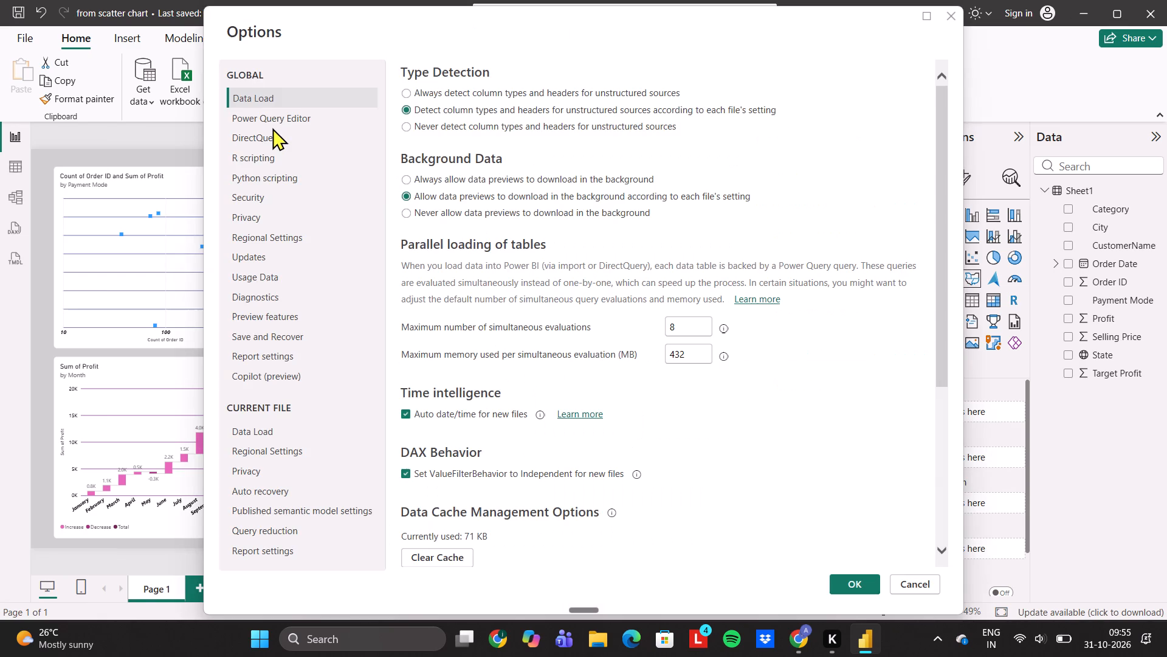
click(266, 204)
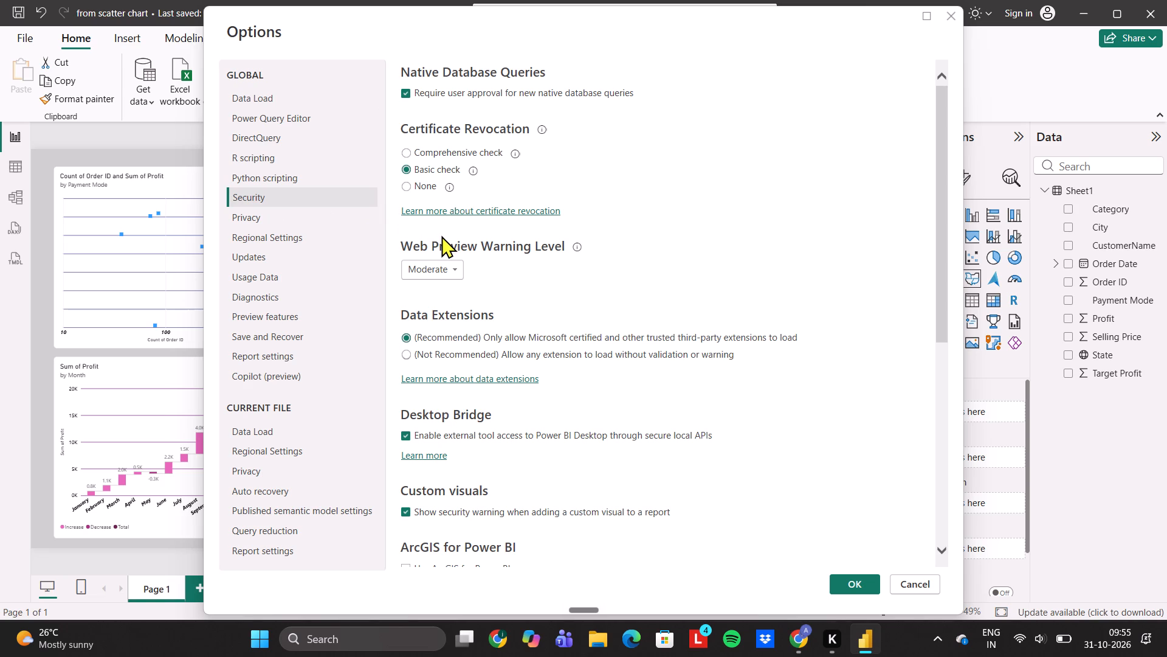
scroll(549, 402, down, 2)
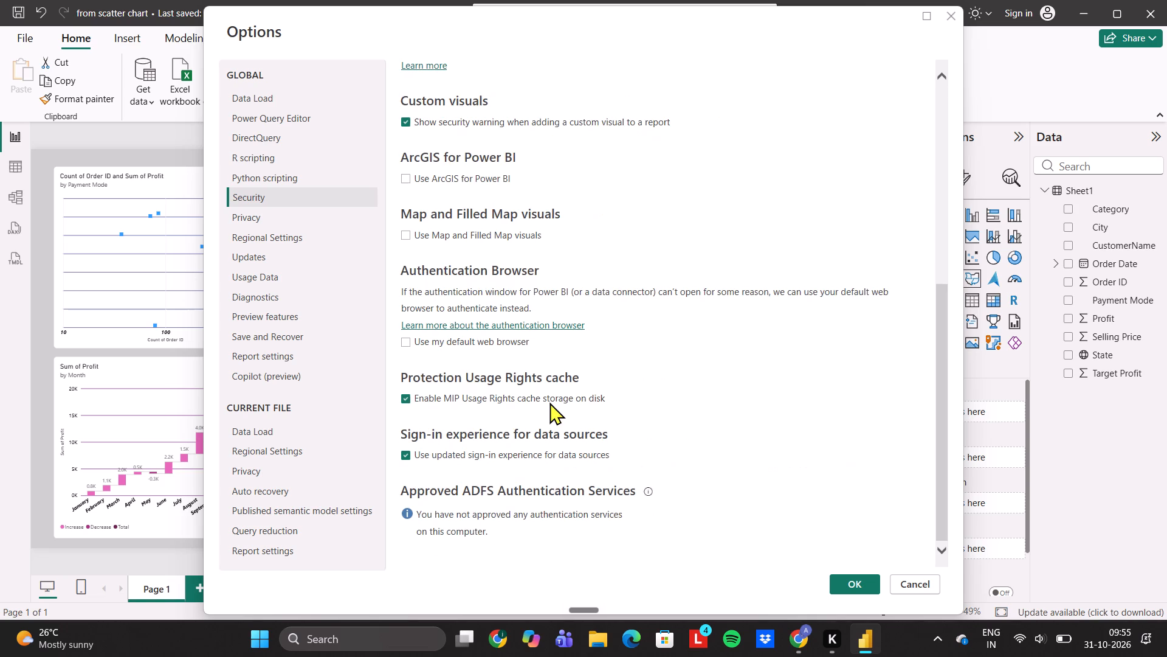
scroll(549, 402, down, 1)
click(398, 336)
click(404, 339)
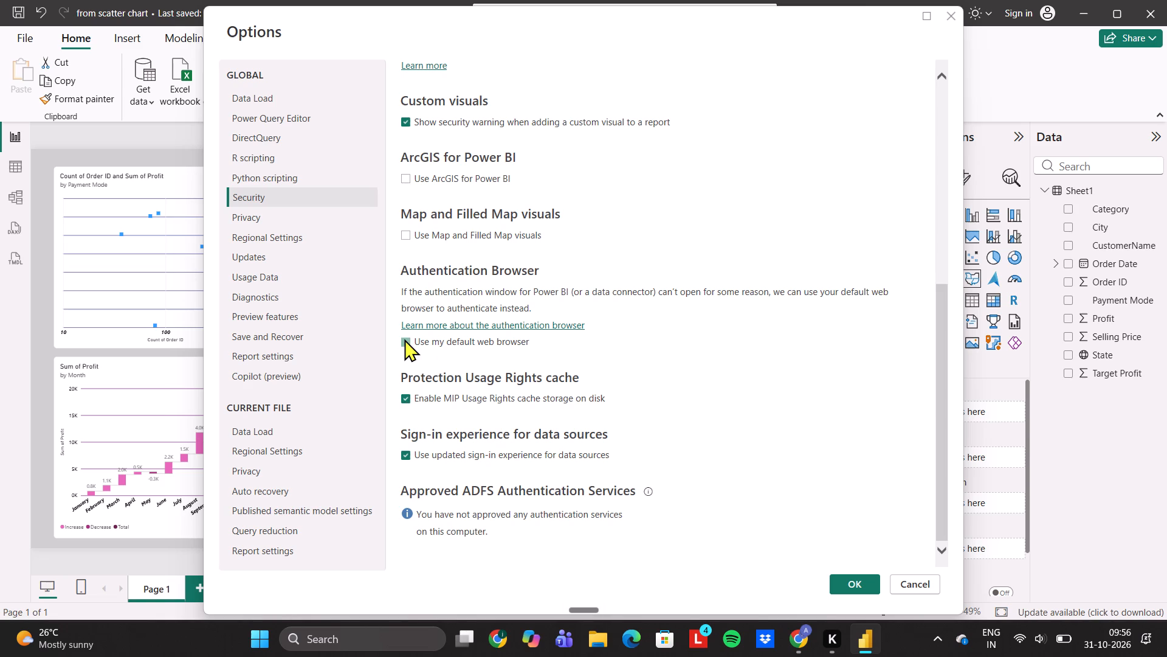
click(852, 585)
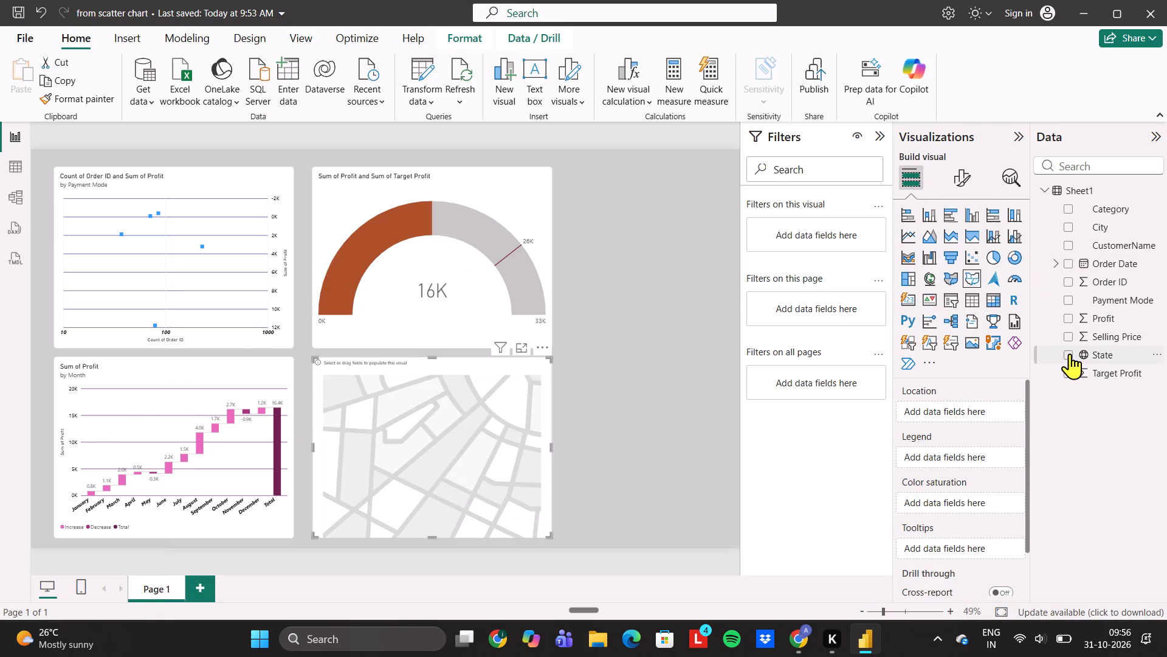
Add the State field to the shape map as its location.
click(1070, 354)
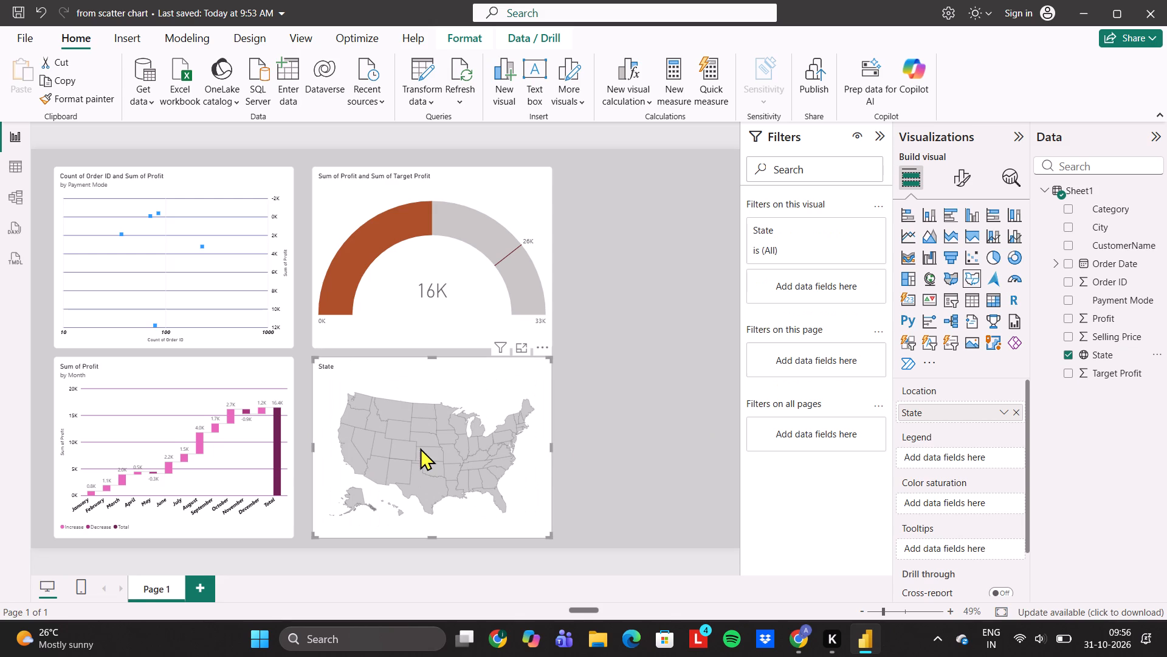
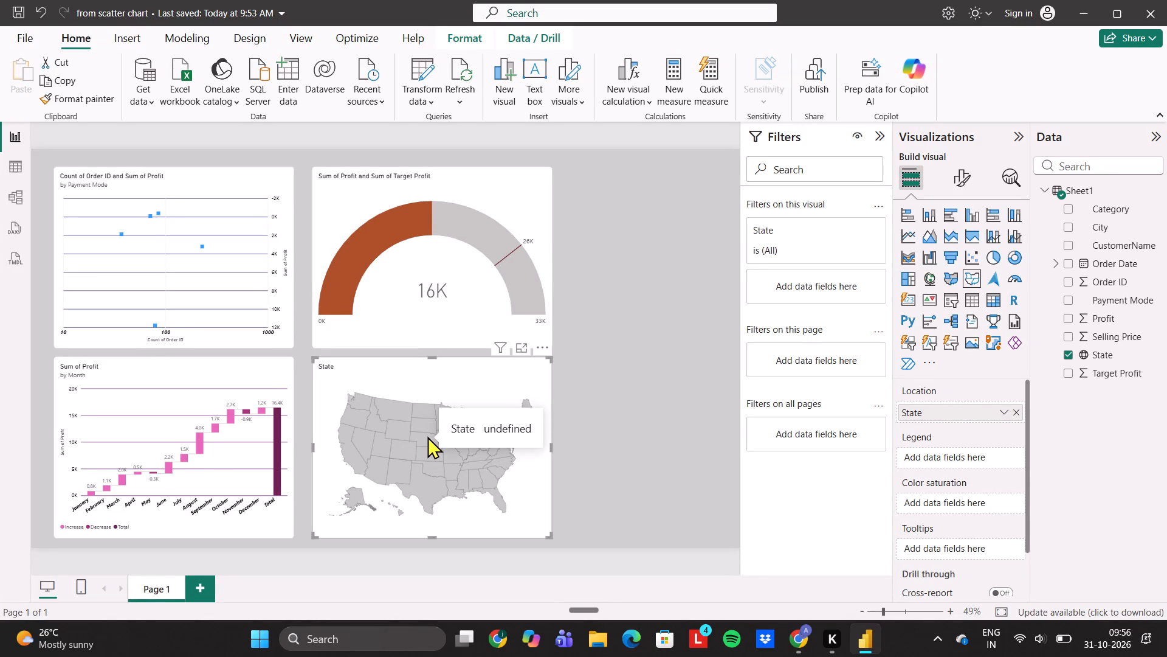
Remove the State shape map from the report page.
click(401, 461)
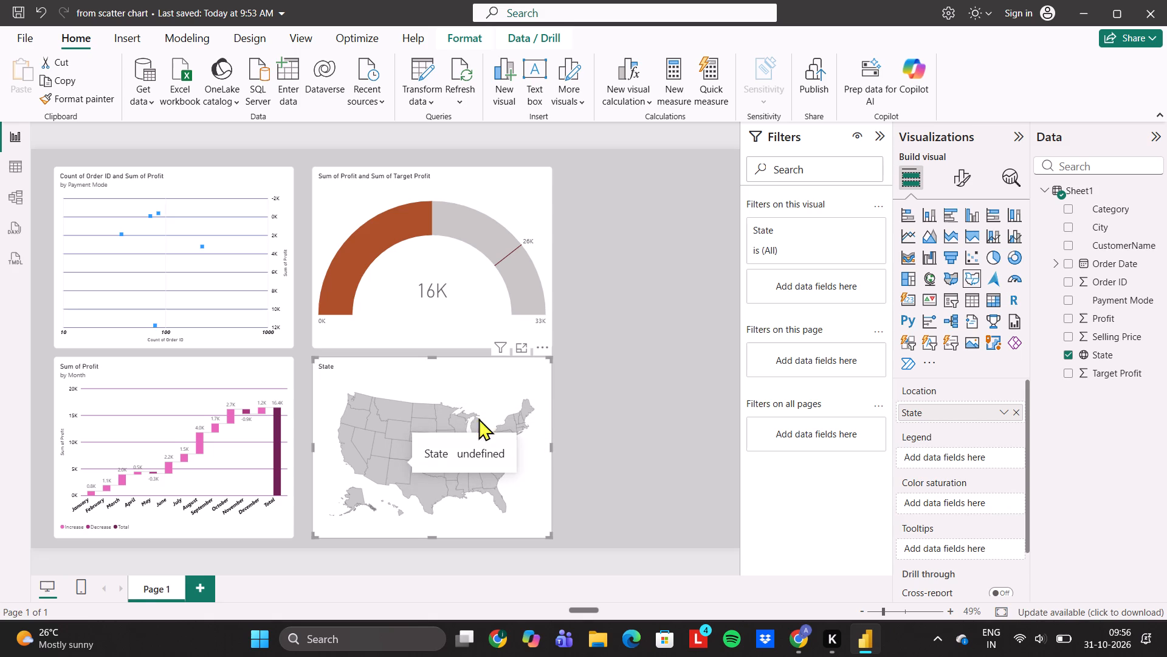
click(539, 347)
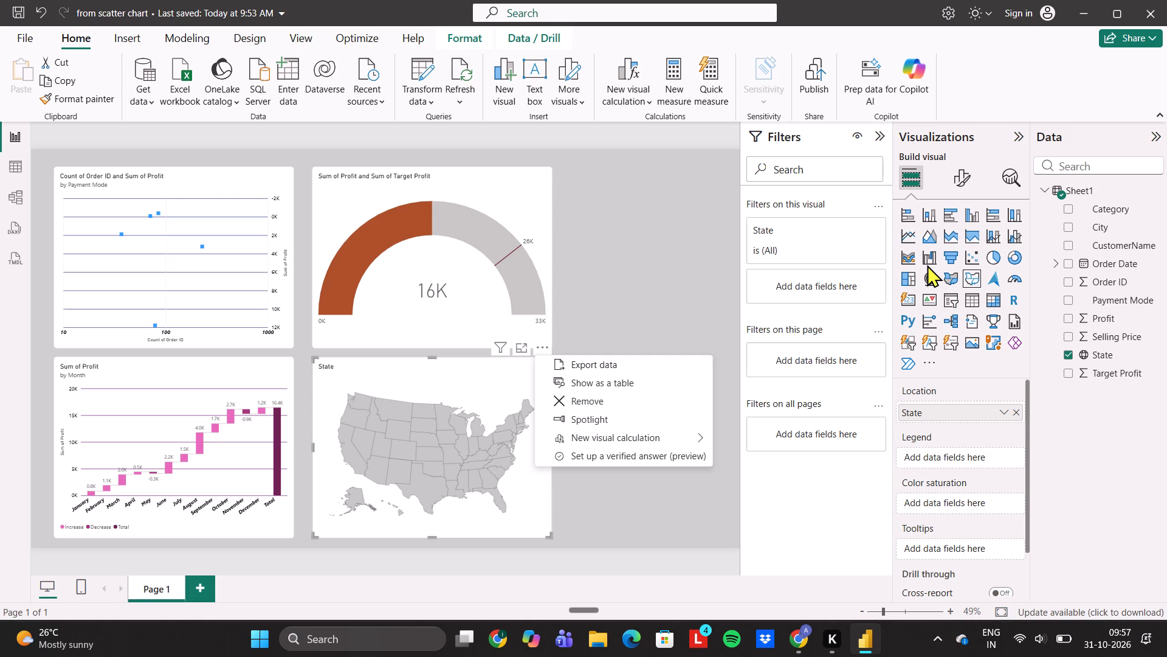
click(571, 406)
Insert a Map visual in the empty space beside the Sum of Profit by Month chart.
click(934, 283)
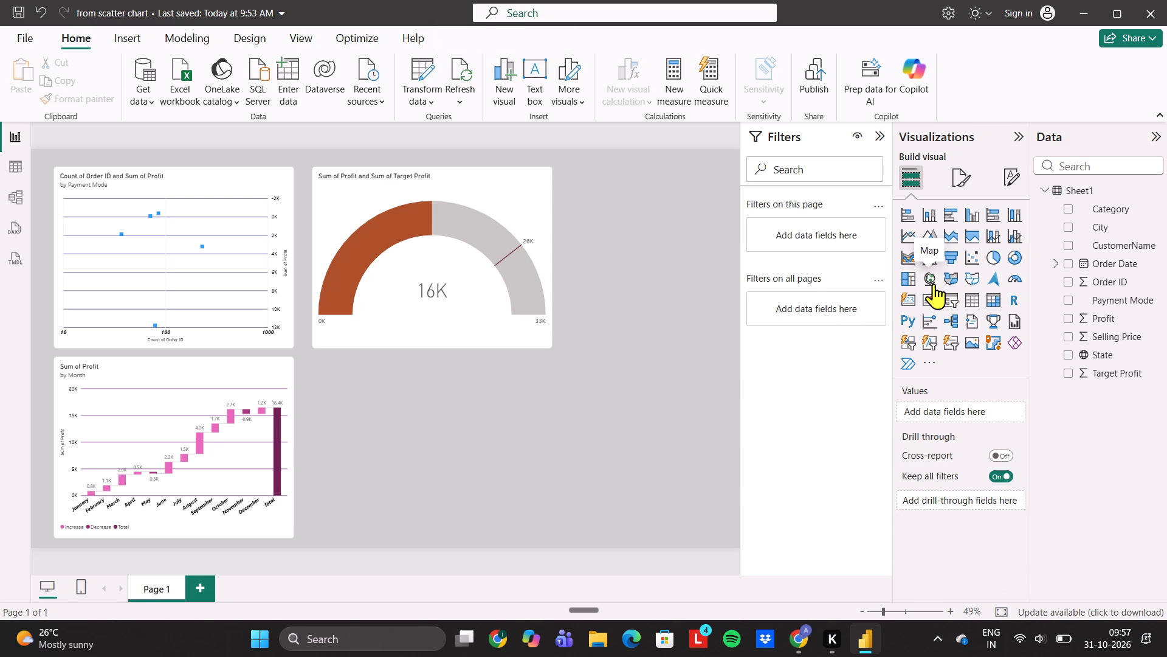
click(432, 473)
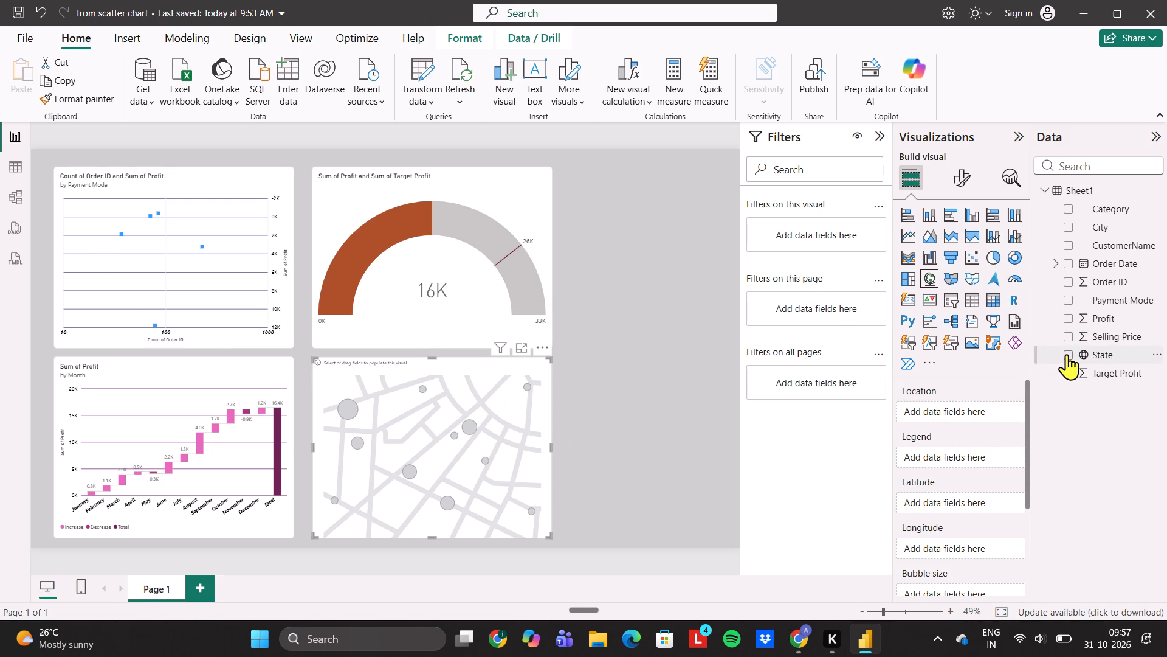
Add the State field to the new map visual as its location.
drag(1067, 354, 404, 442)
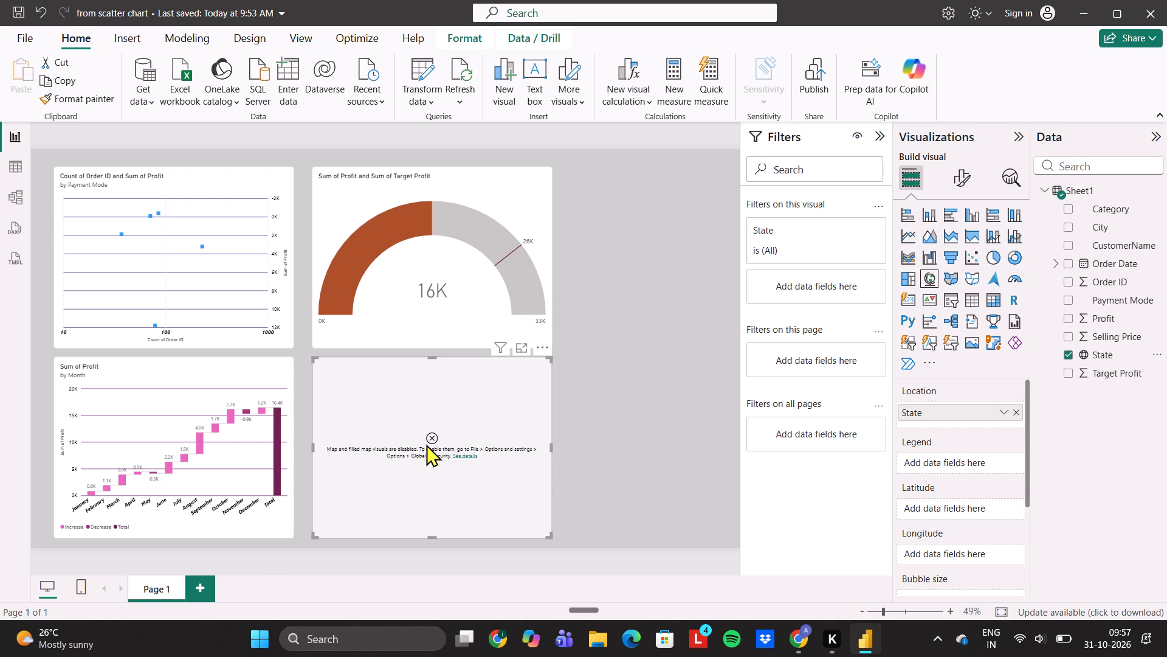
Check the State column in the Sheet1 table data and return to the report page.
click(9, 172)
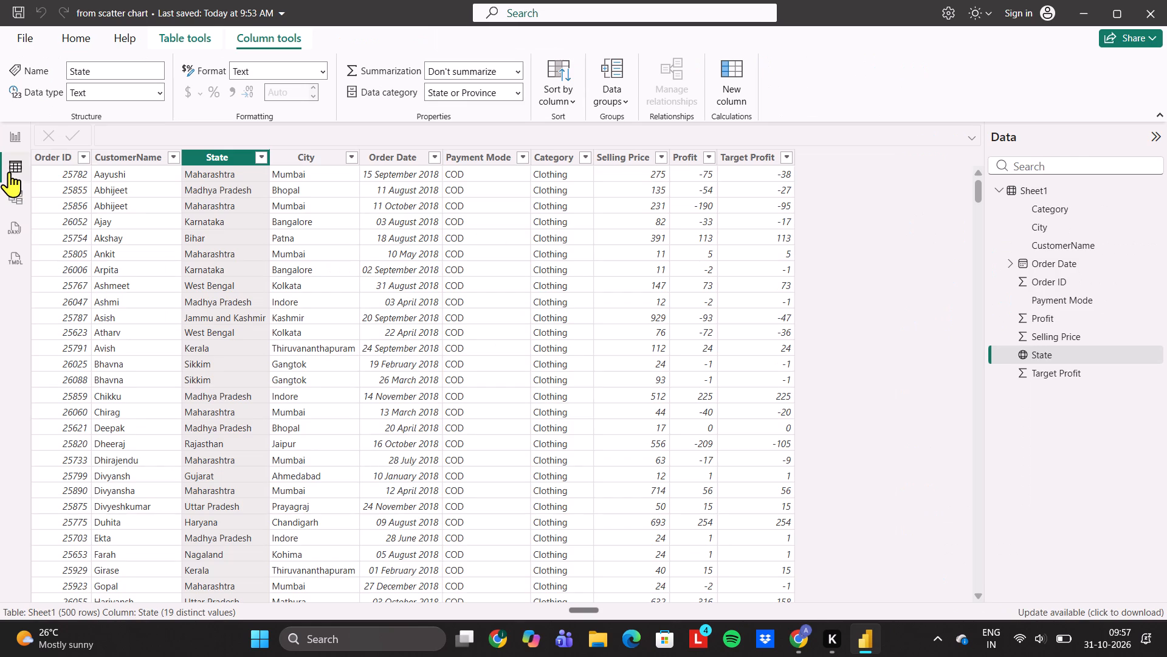
scroll(236, 262, up, 1)
click(13, 140)
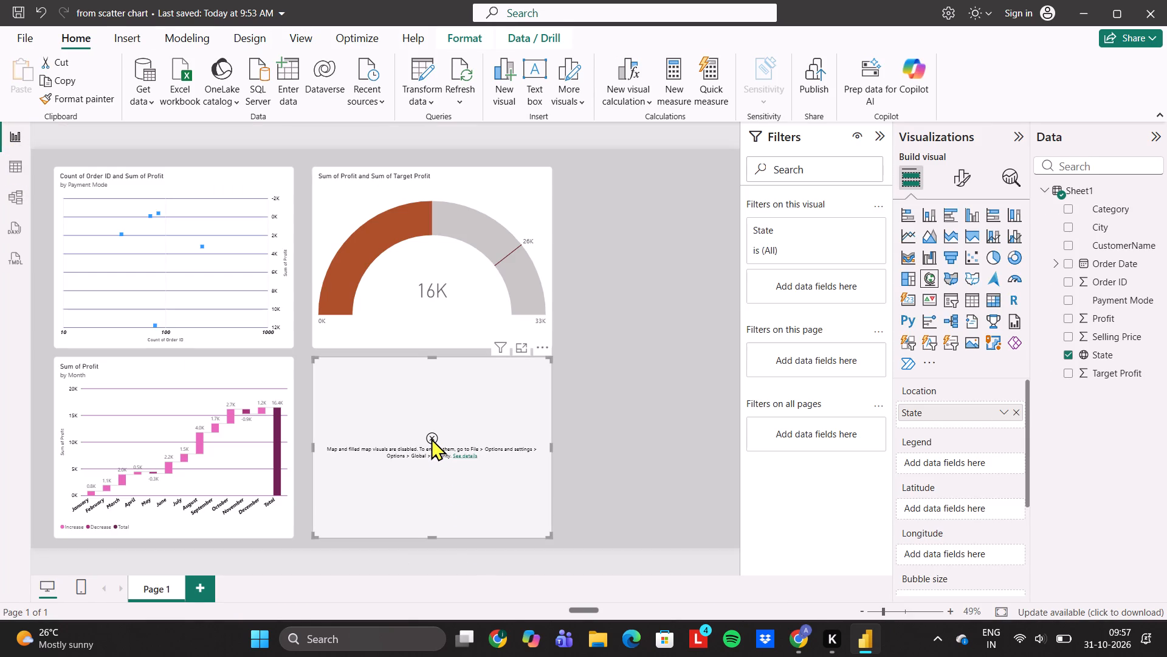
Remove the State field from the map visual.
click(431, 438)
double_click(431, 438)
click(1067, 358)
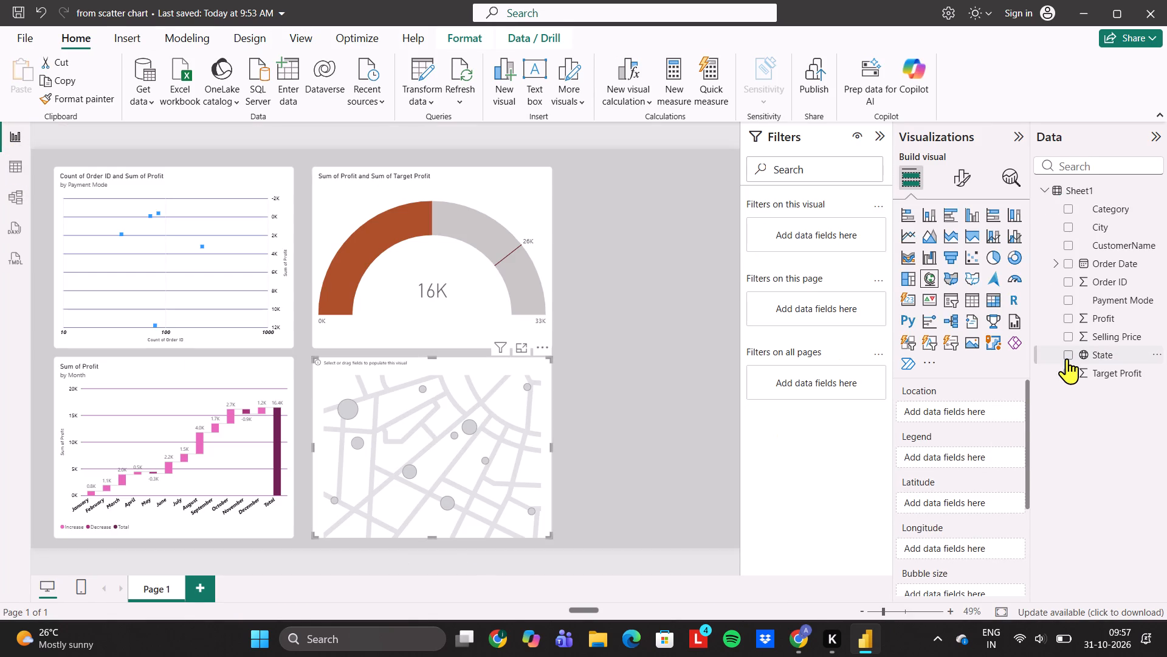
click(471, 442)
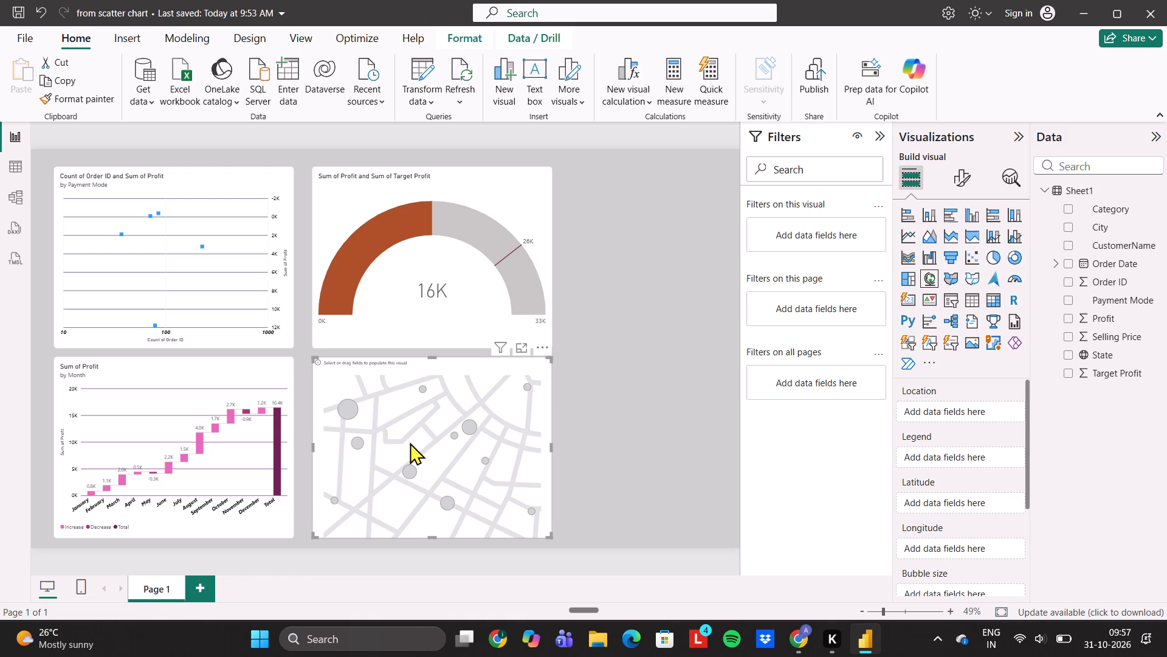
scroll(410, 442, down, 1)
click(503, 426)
Save the report.
click(26, 8)
Review the global Data Load settings in Options and close the dialog without changing anything.
click(24, 35)
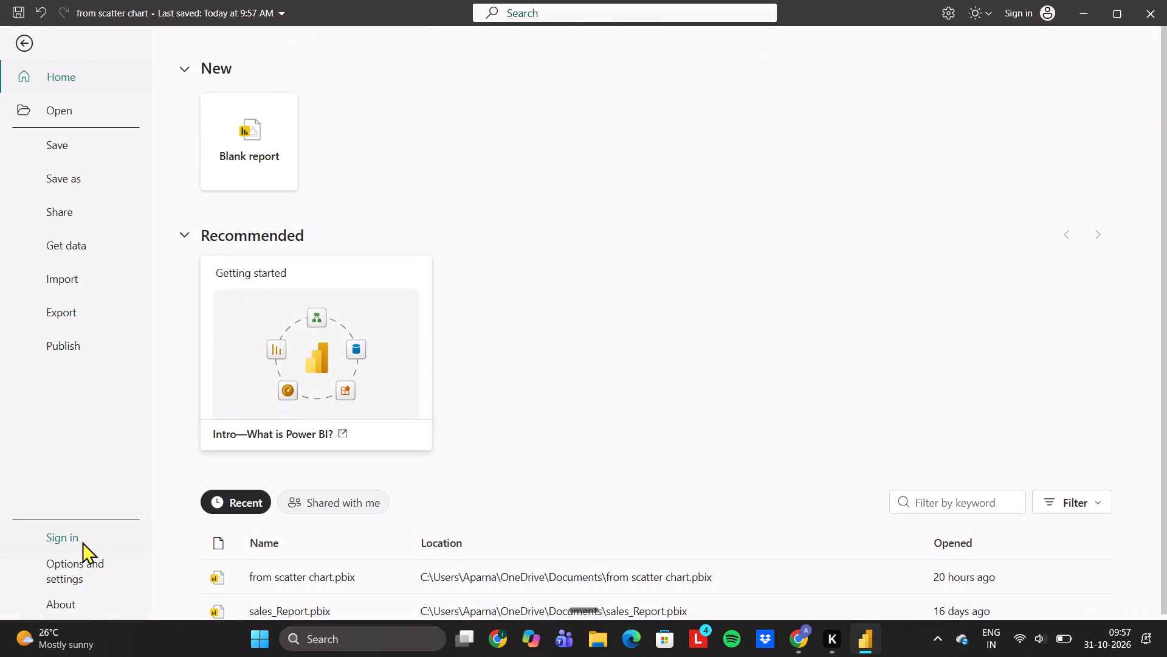
click(81, 567)
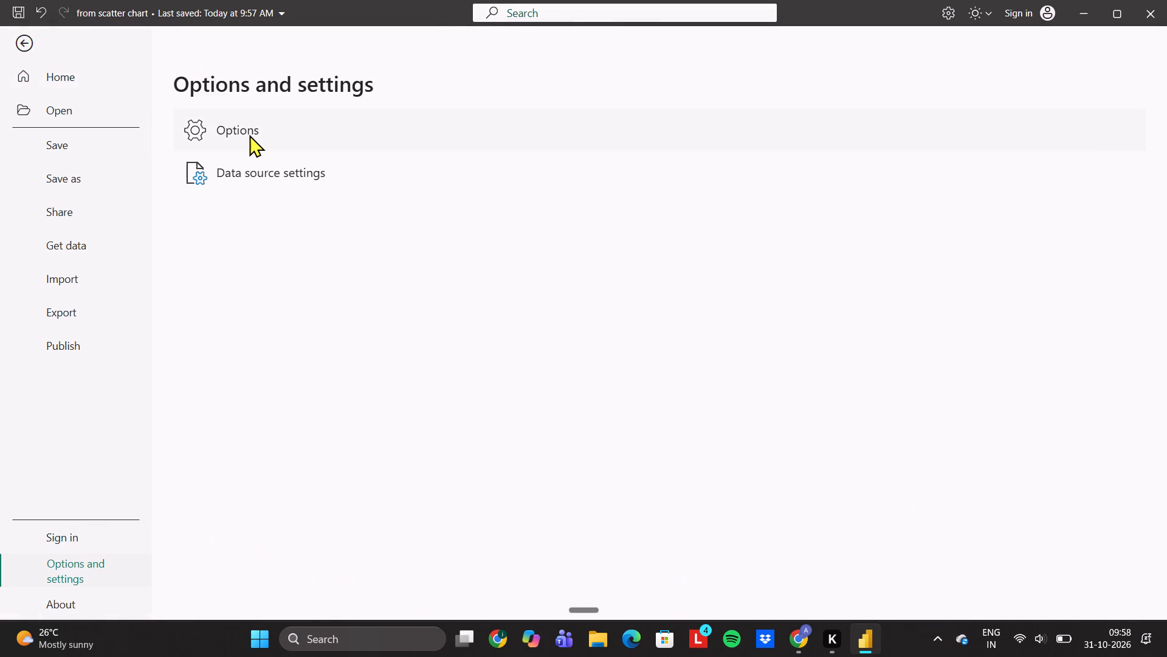
click(246, 128)
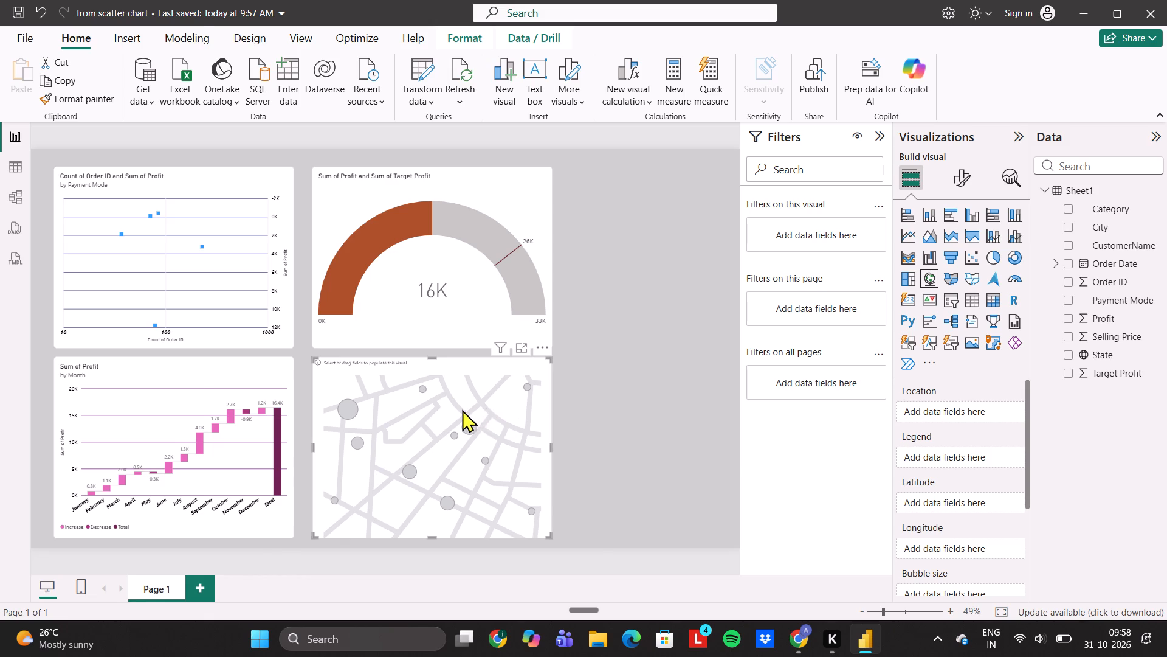
scroll(491, 423, down, 2)
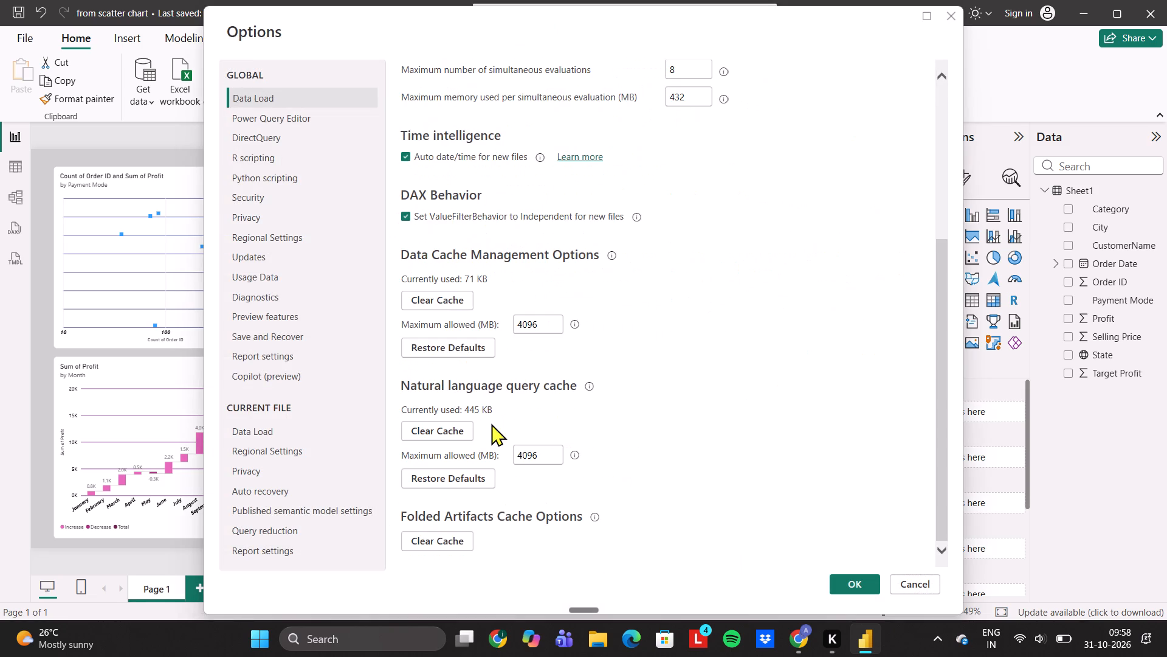
scroll(445, 339, up, 1)
scroll(424, 390, up, 1)
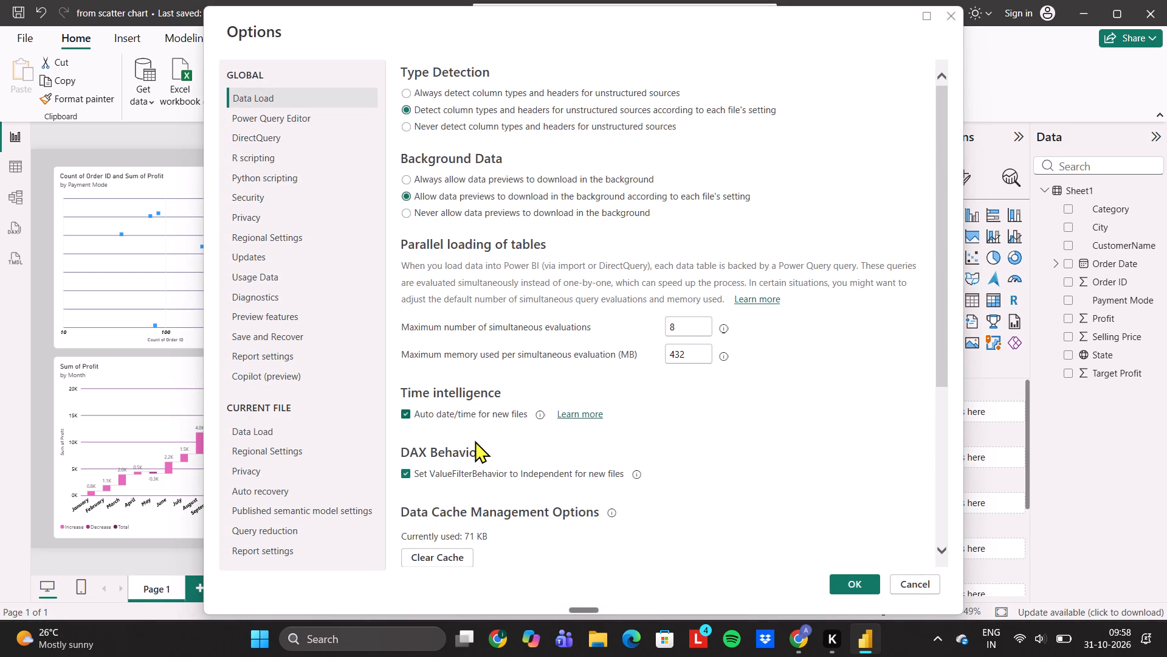
scroll(475, 440, down, 2)
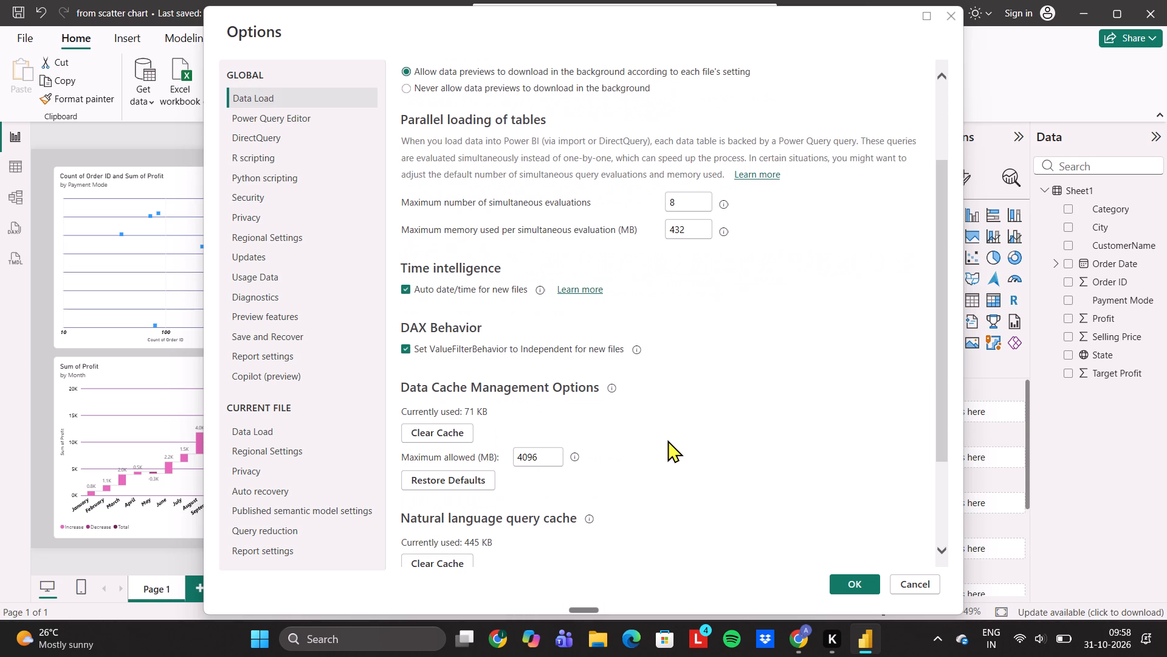
click(842, 575)
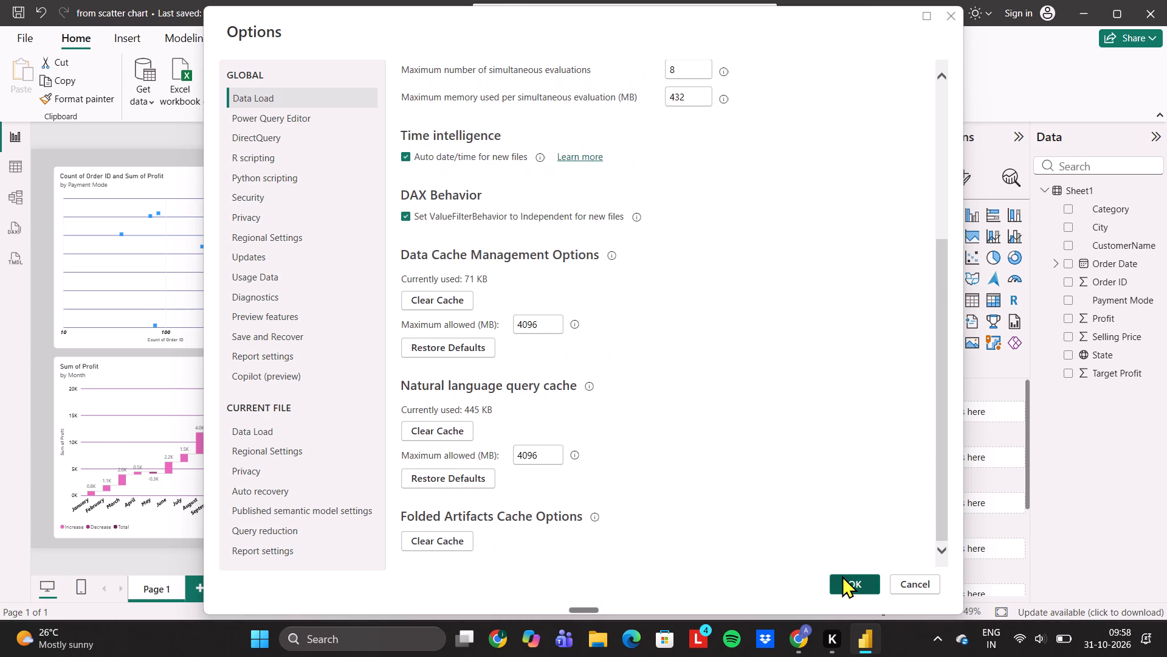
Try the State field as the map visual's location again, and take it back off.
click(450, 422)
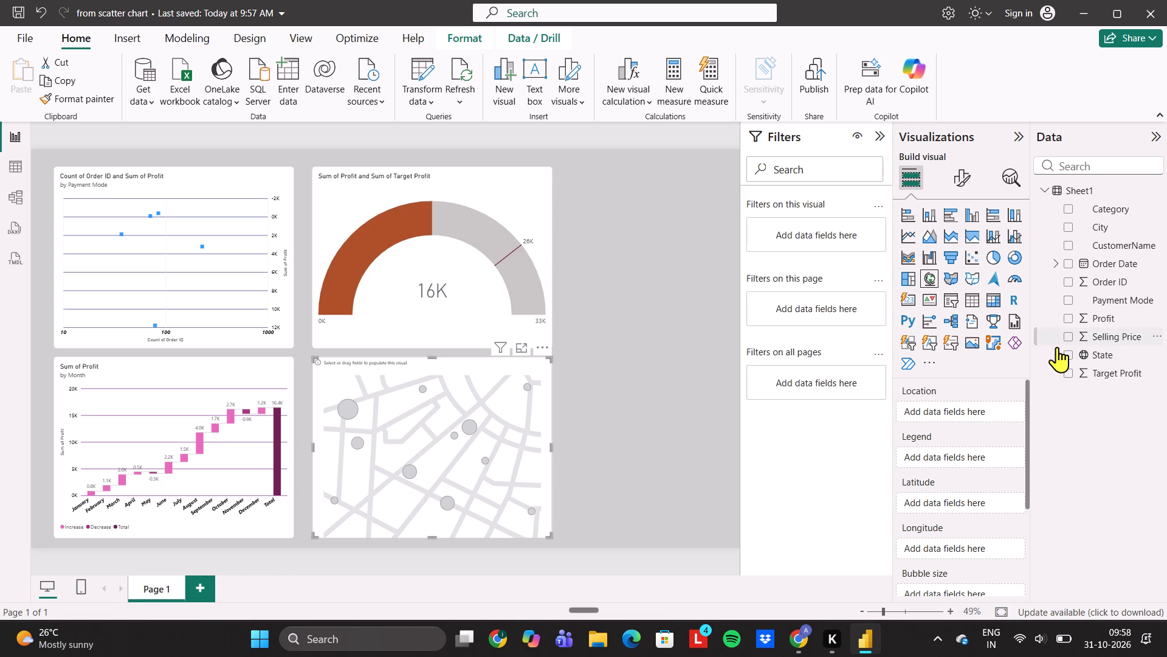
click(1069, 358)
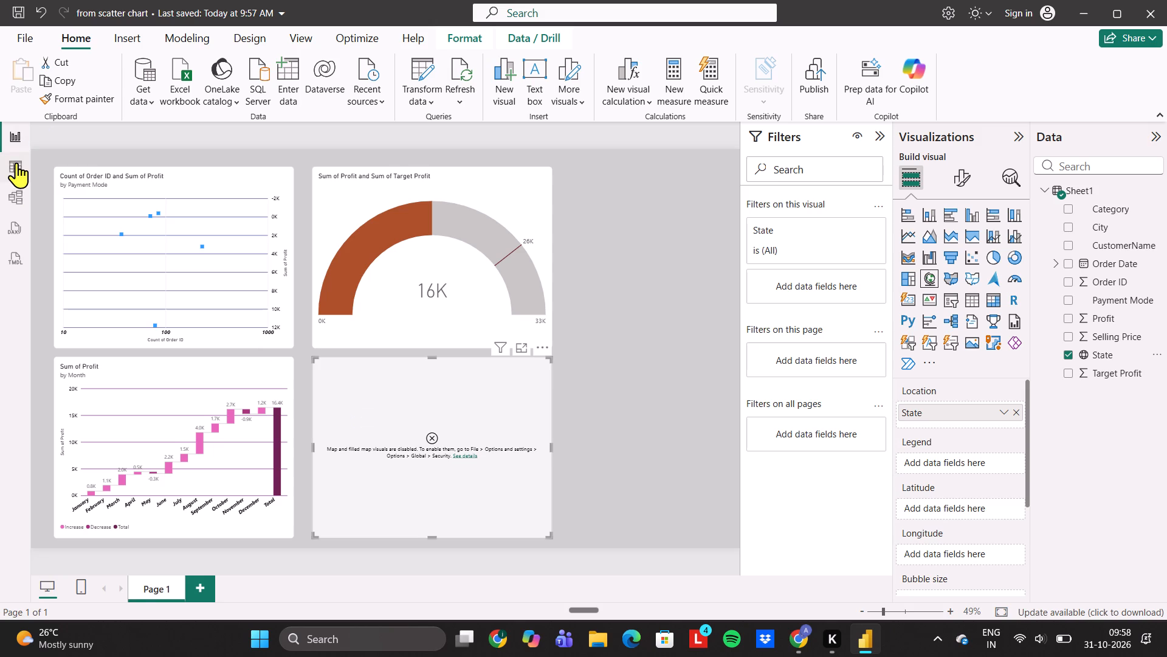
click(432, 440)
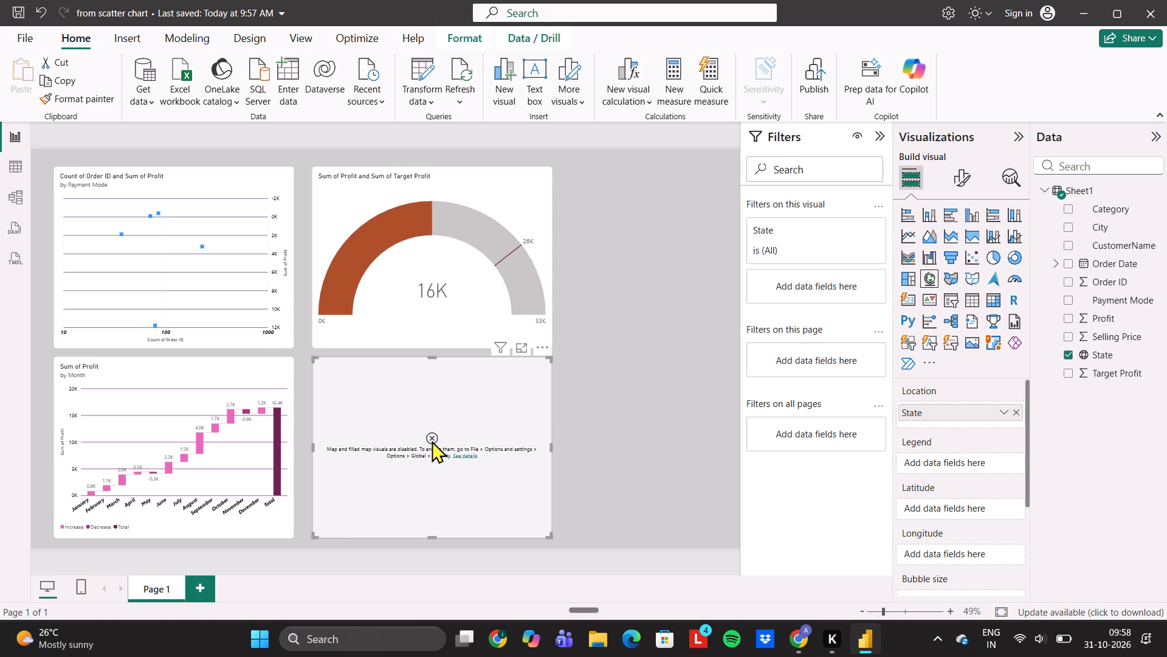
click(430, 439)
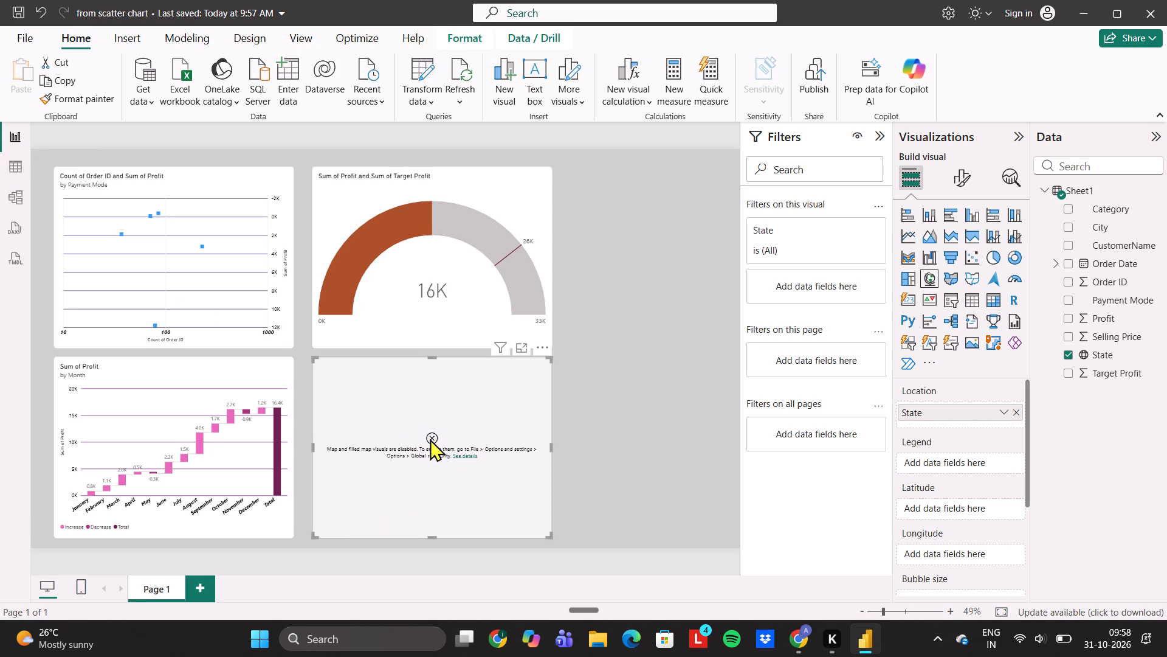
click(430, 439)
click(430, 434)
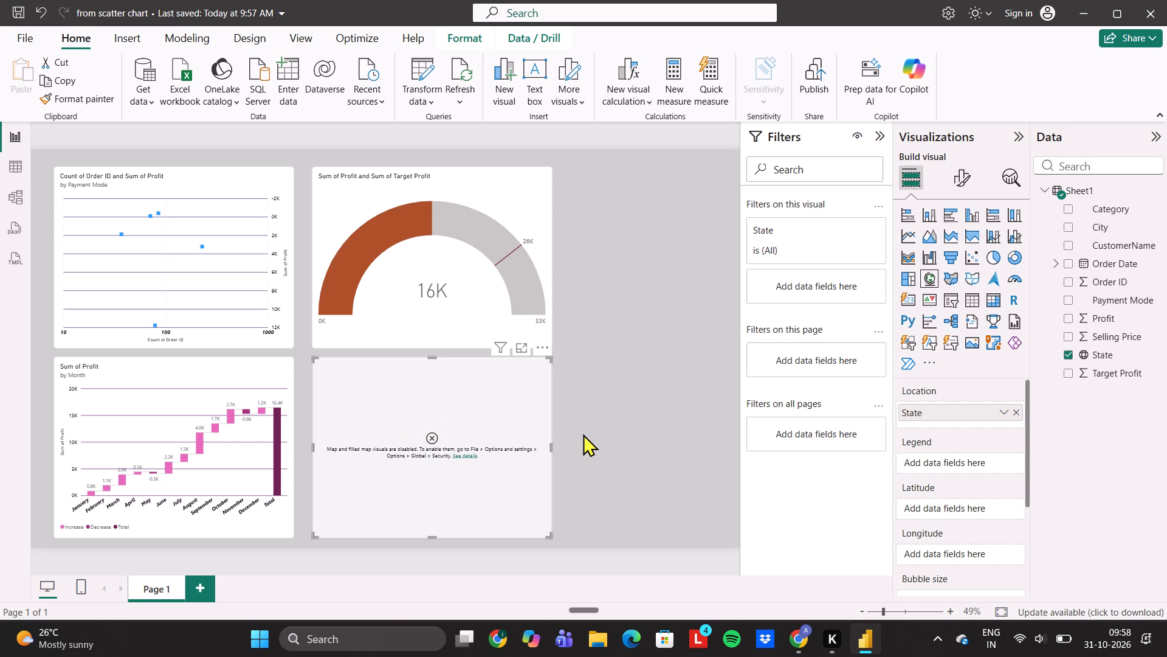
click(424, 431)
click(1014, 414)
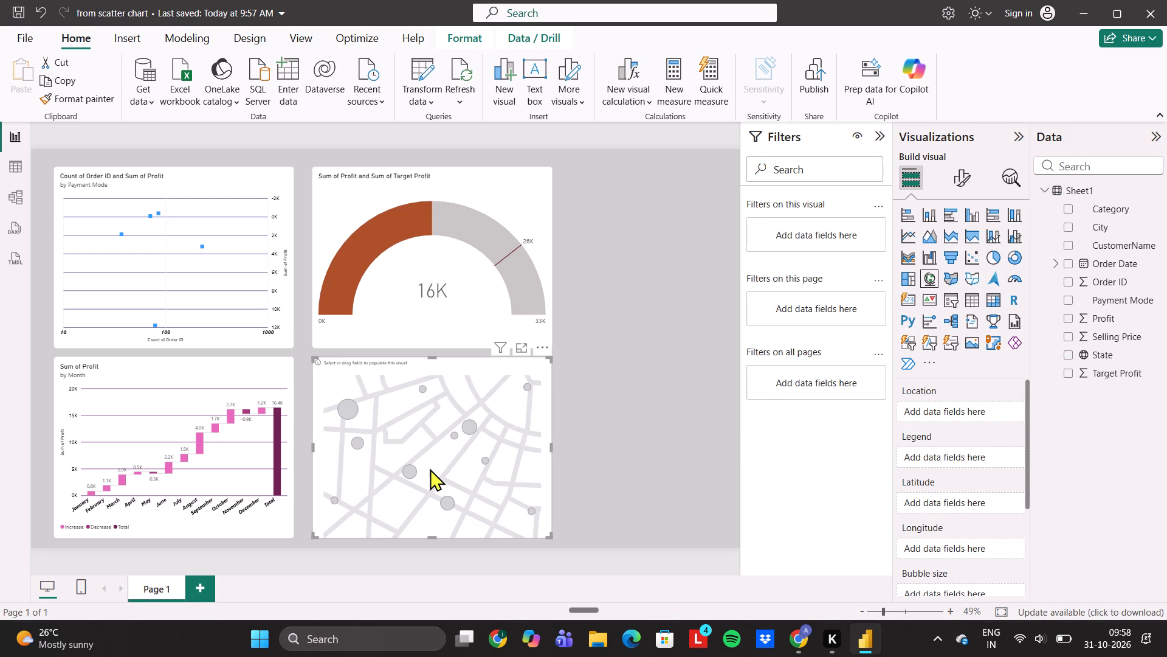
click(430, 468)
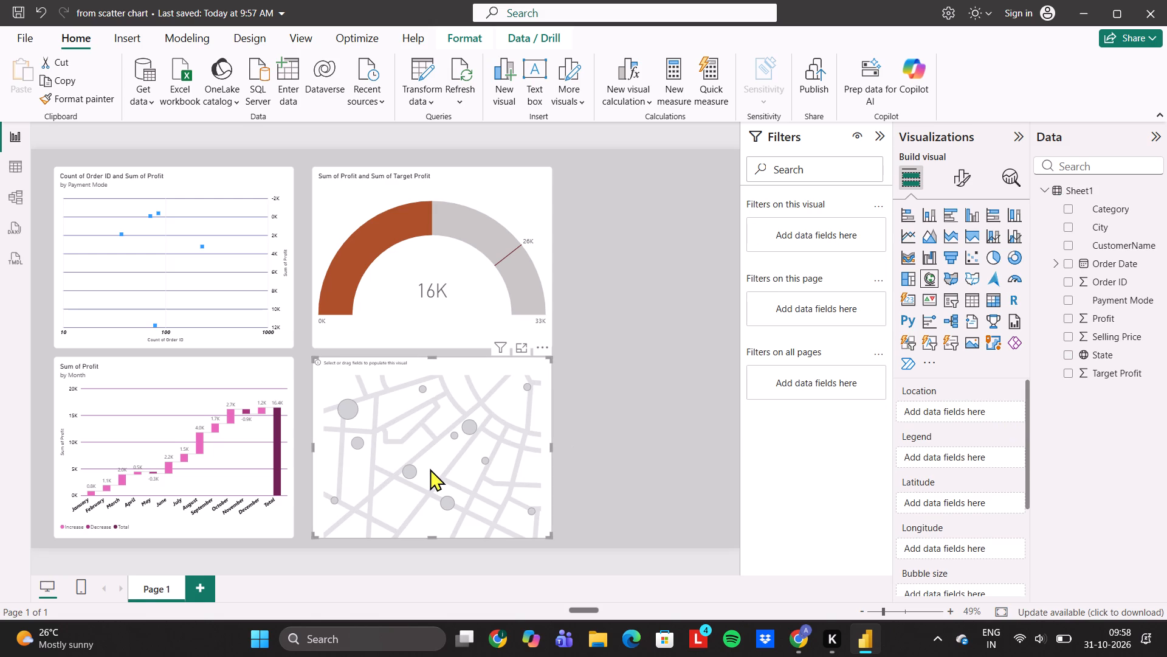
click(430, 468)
Save the report again.
click(23, 8)
Review the global Security options, including the map visual settings, and close the dialog without changing anything.
click(21, 41)
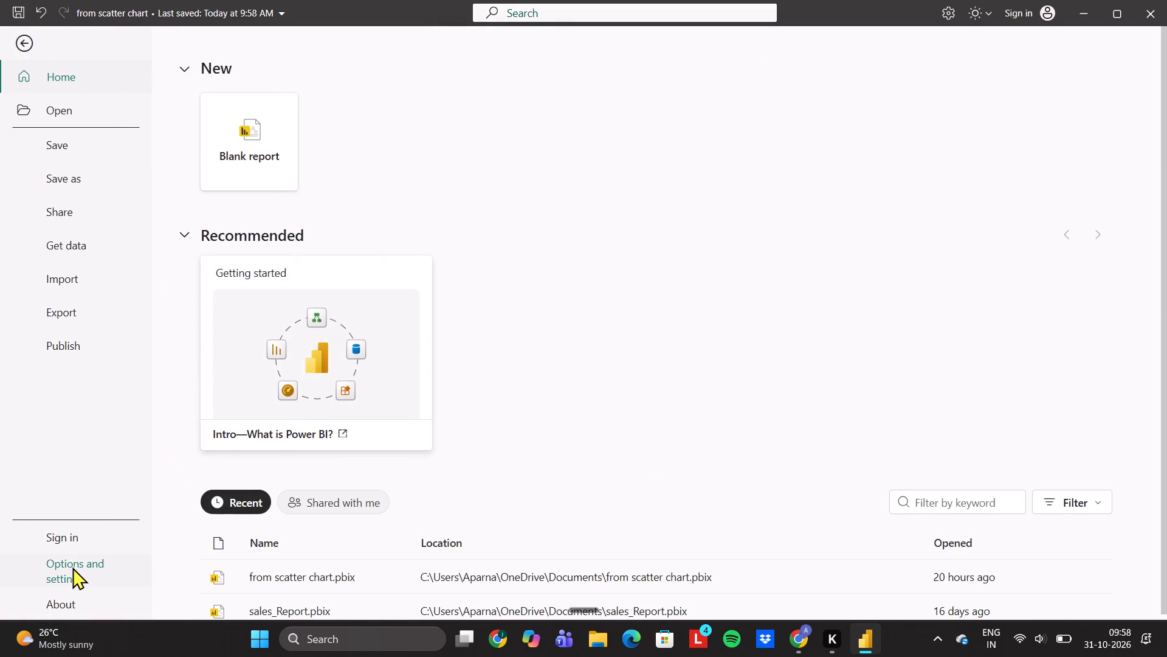
click(72, 569)
click(251, 123)
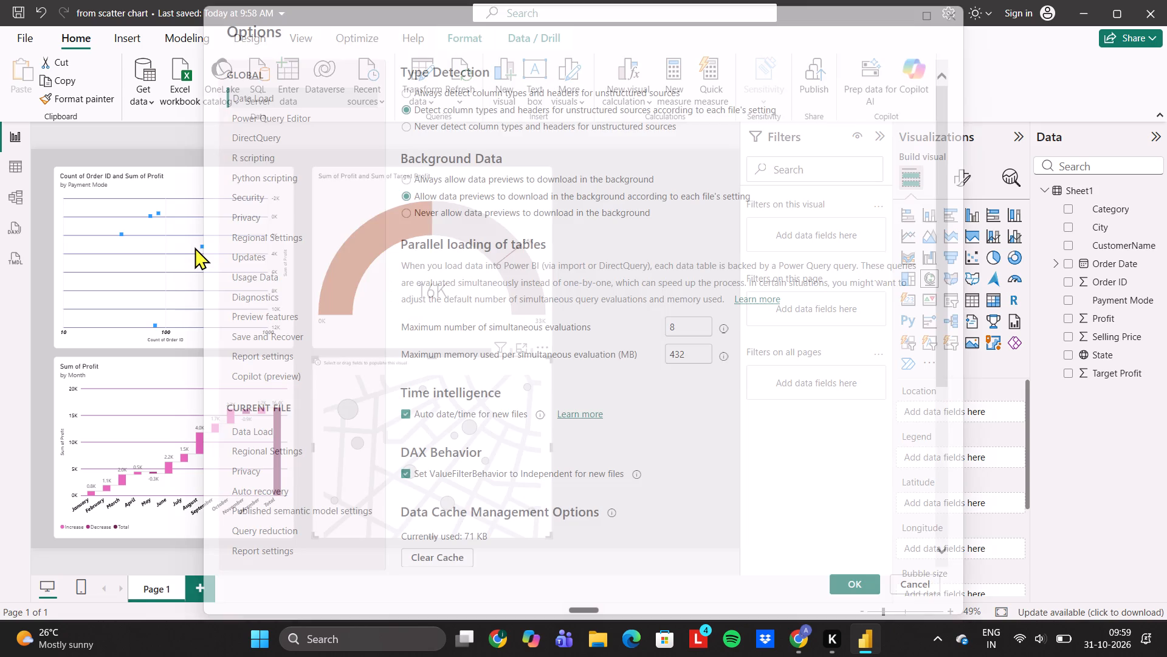
click(254, 198)
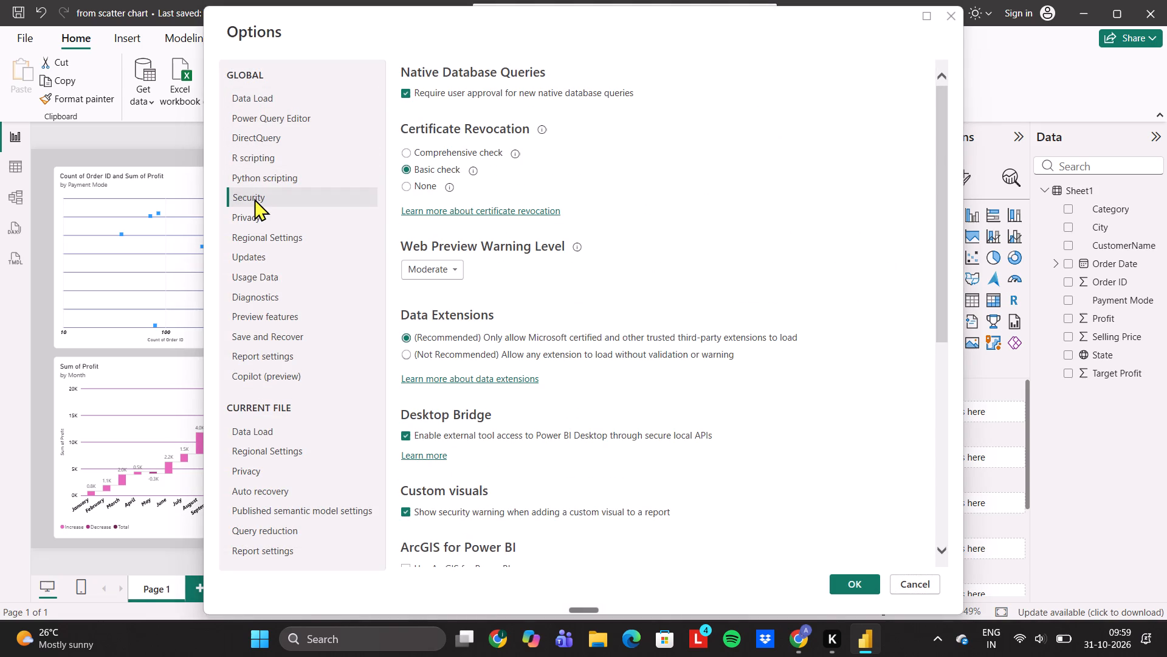
scroll(446, 323, down, 1)
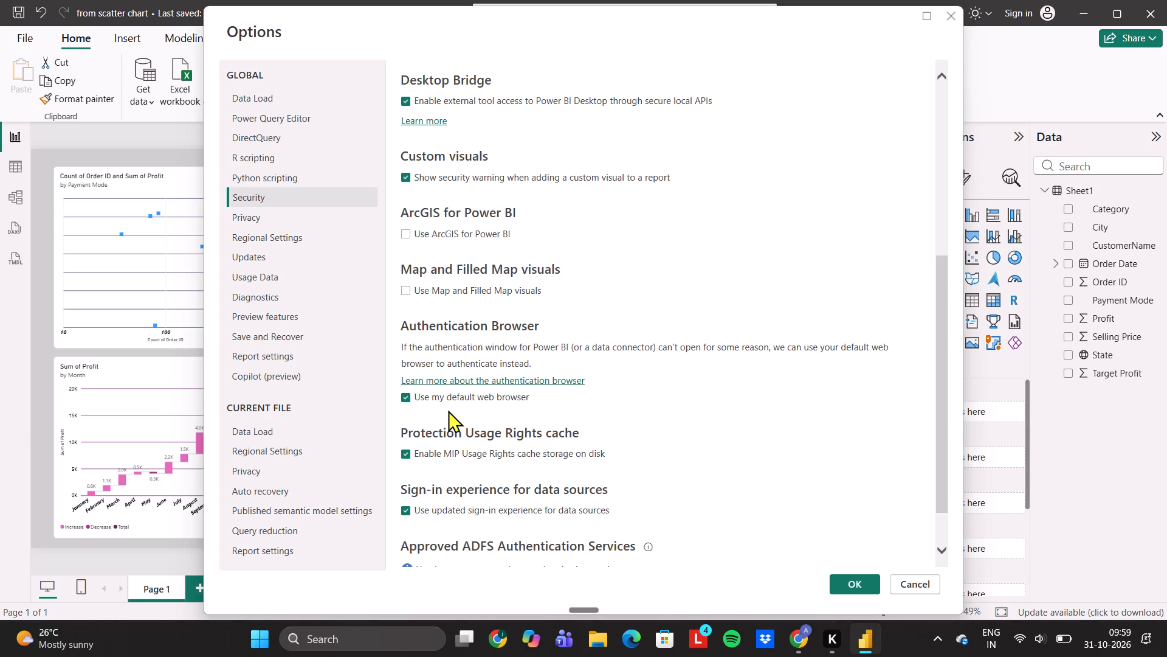
scroll(448, 410, down, 1)
click(858, 586)
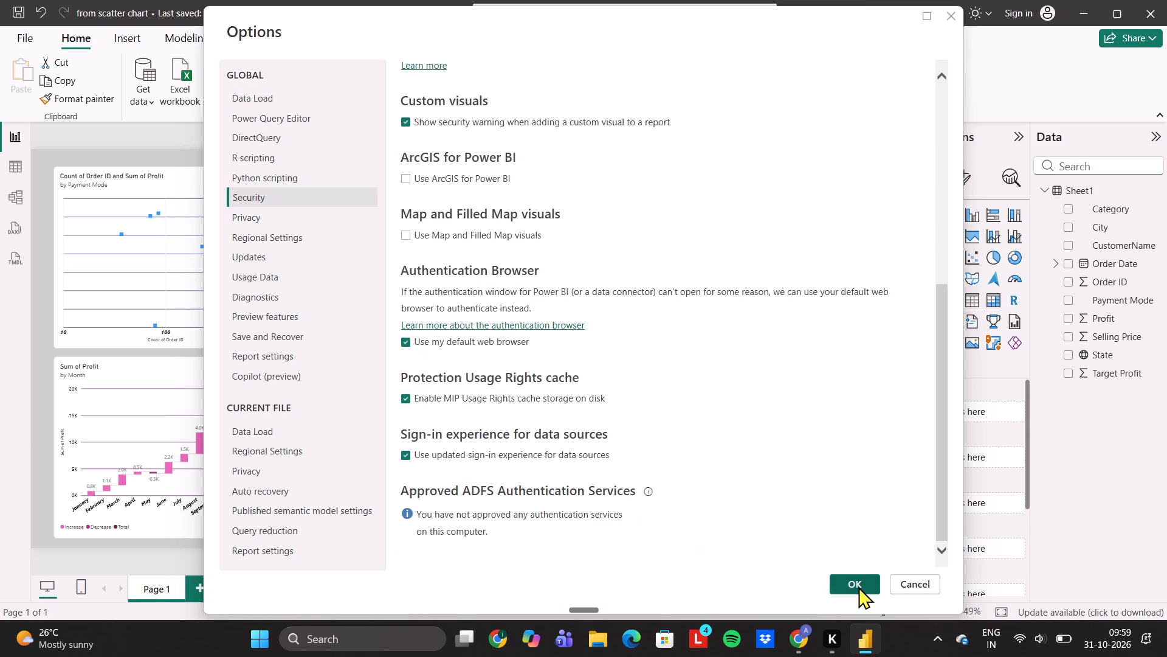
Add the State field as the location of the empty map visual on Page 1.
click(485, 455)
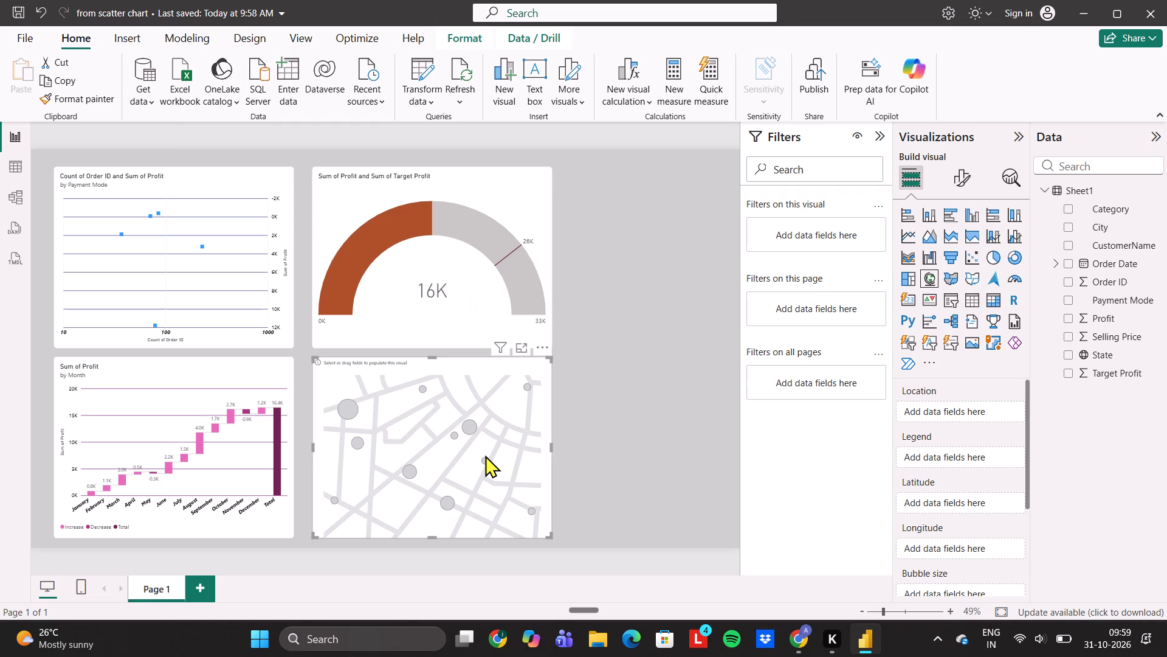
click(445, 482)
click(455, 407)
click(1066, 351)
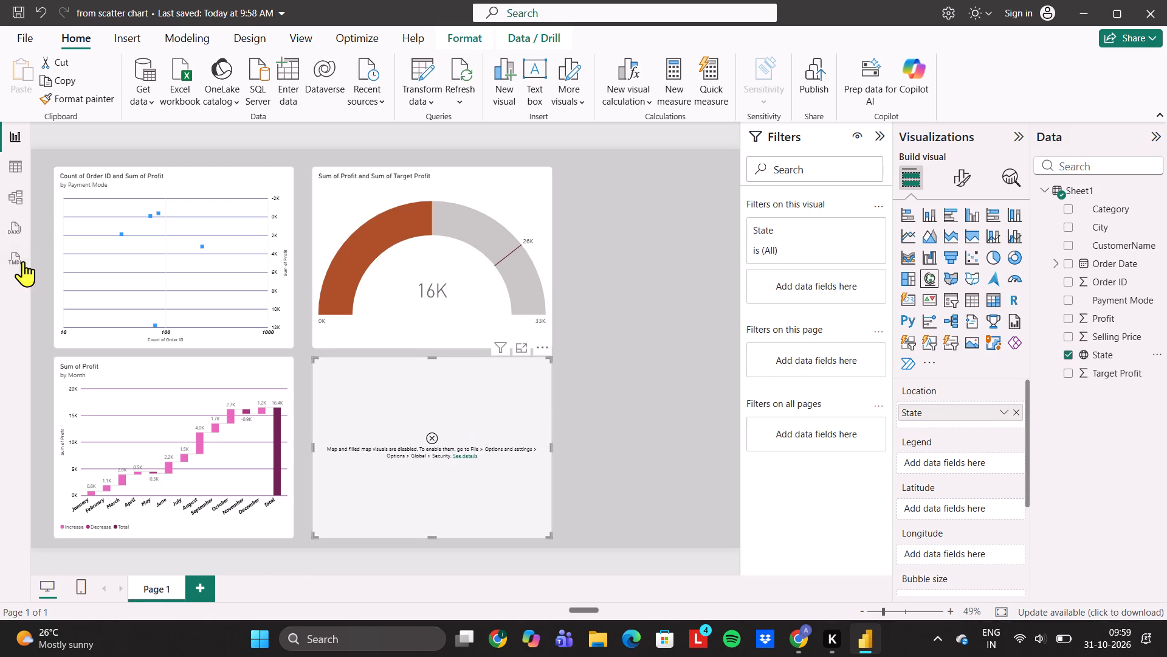
Look over the data model and the Sheet1 table data, and return to the report page.
click(13, 196)
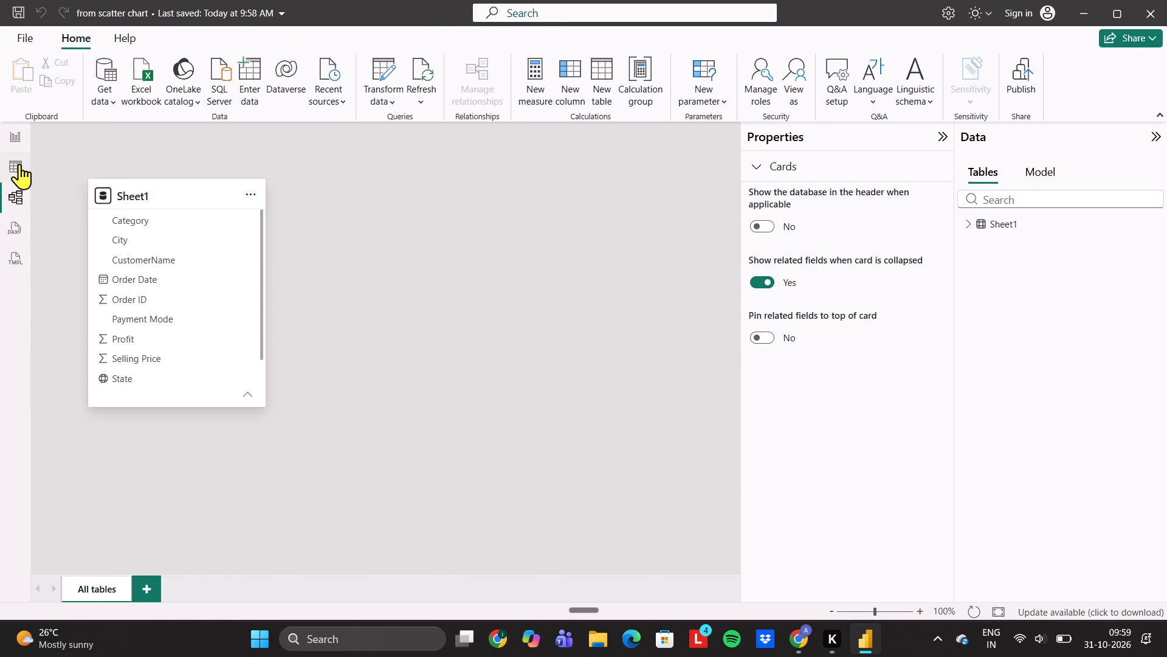
click(19, 164)
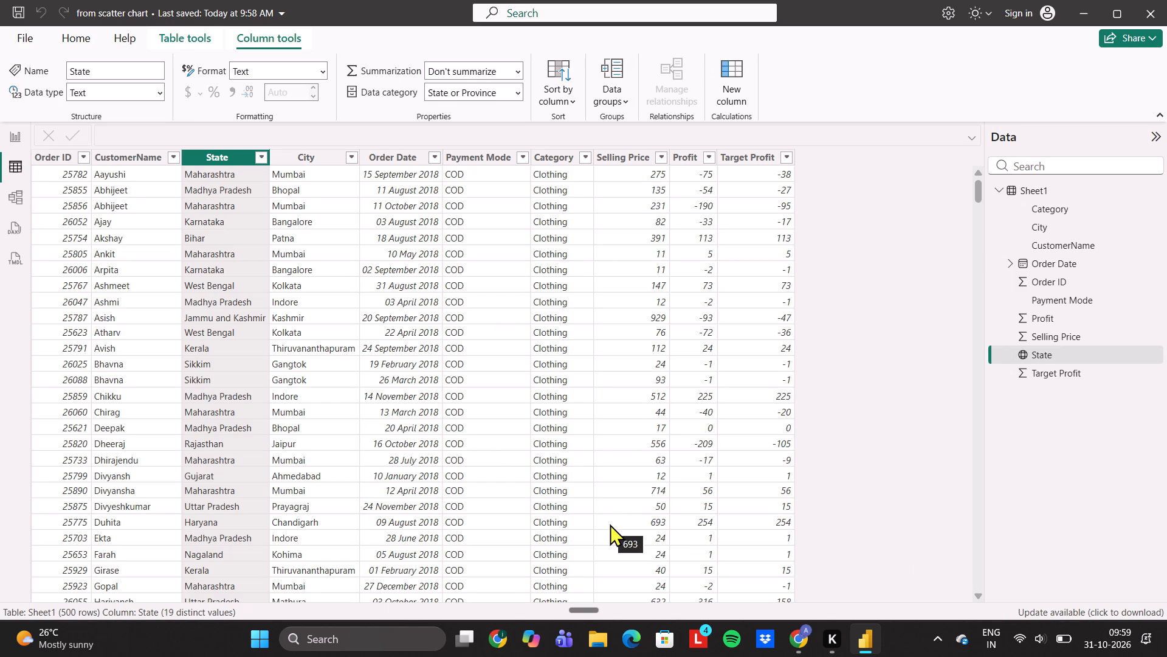
click(24, 131)
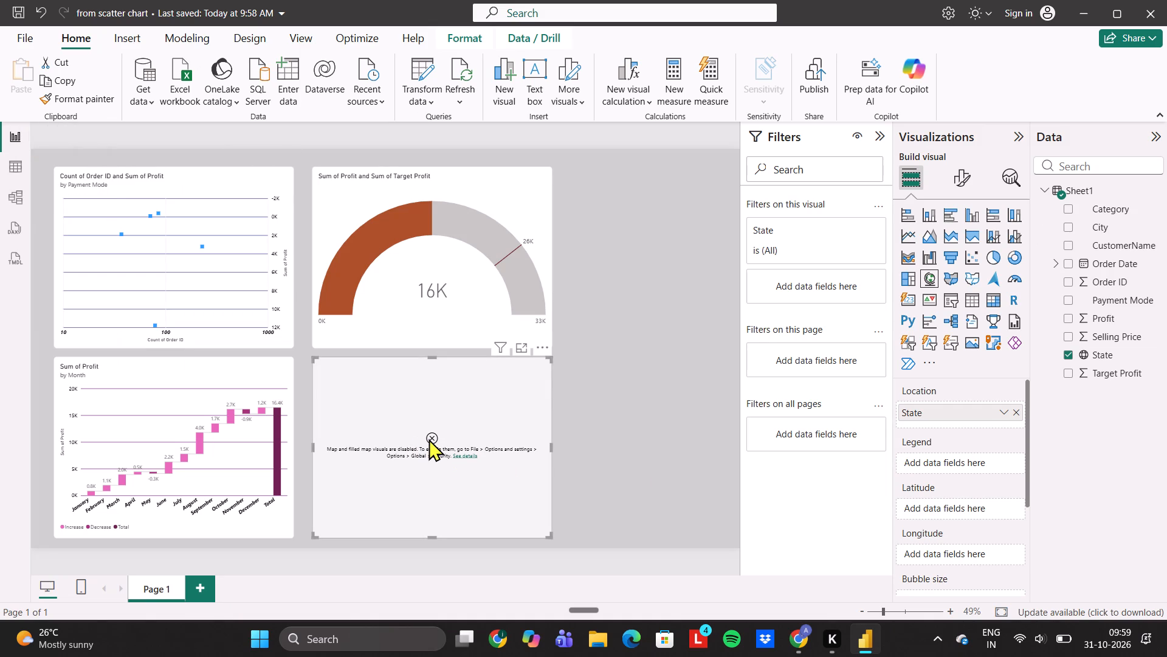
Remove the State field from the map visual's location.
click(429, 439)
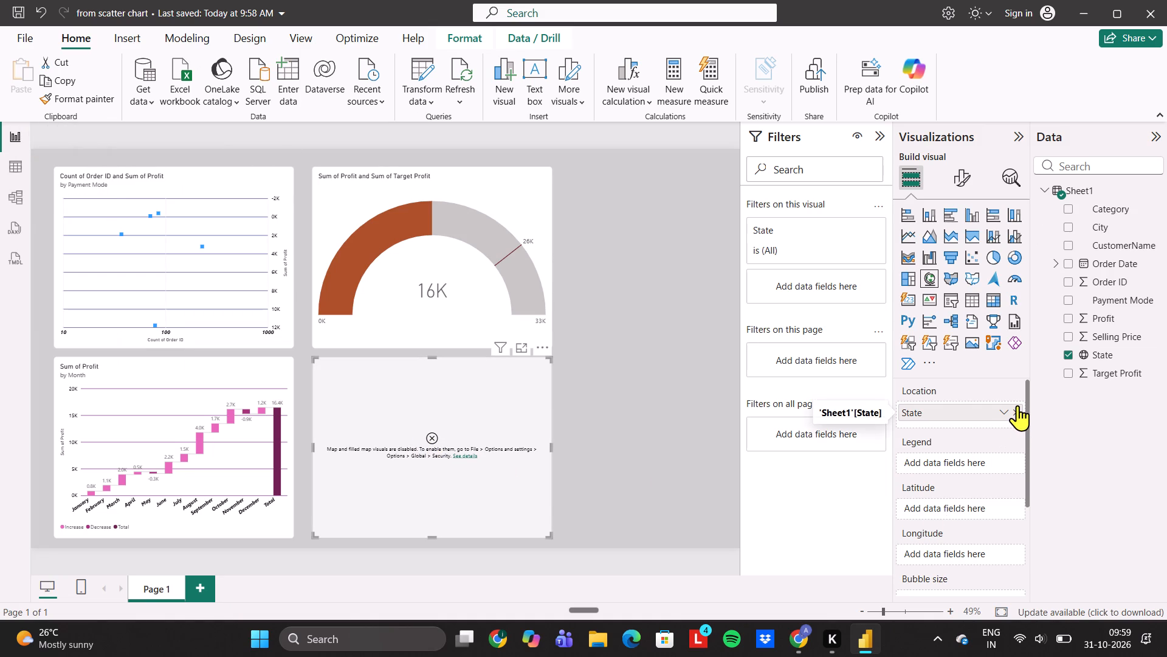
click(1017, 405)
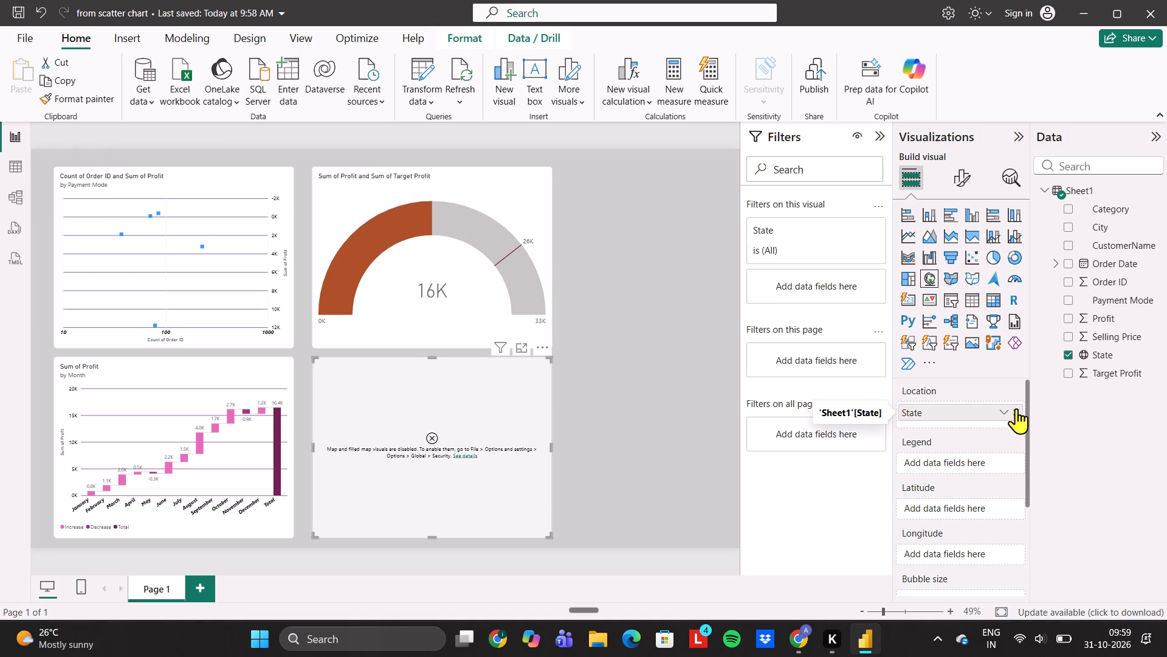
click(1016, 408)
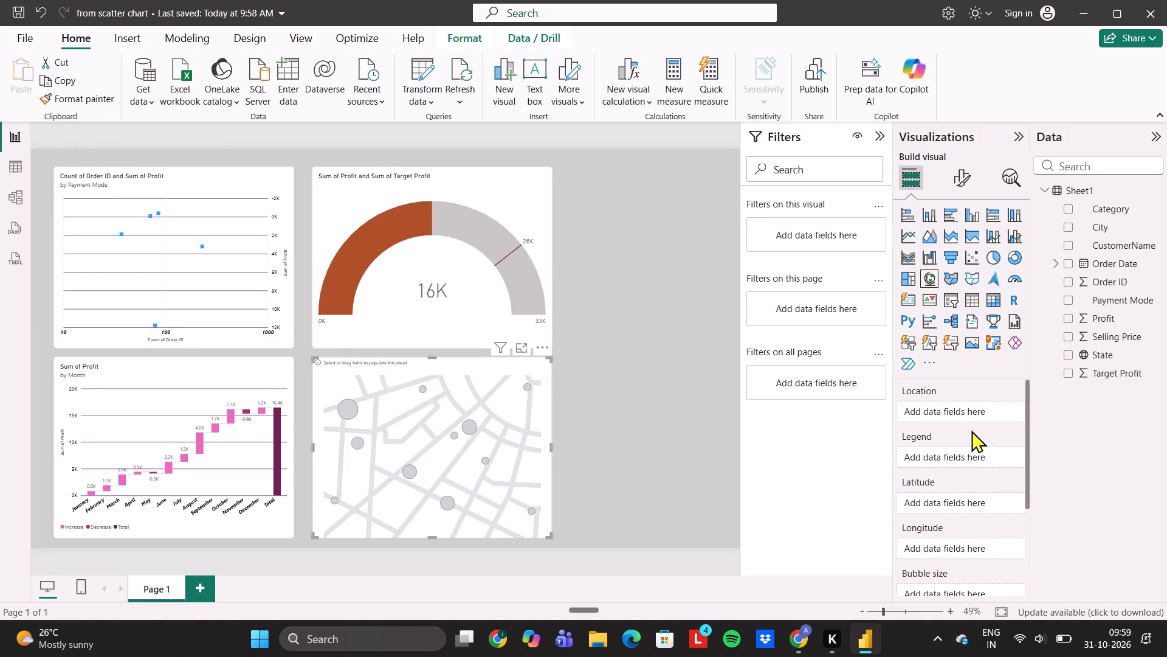
Add the State field as the map visual's location again and look through its other field settings.
scroll(971, 430, down, 2)
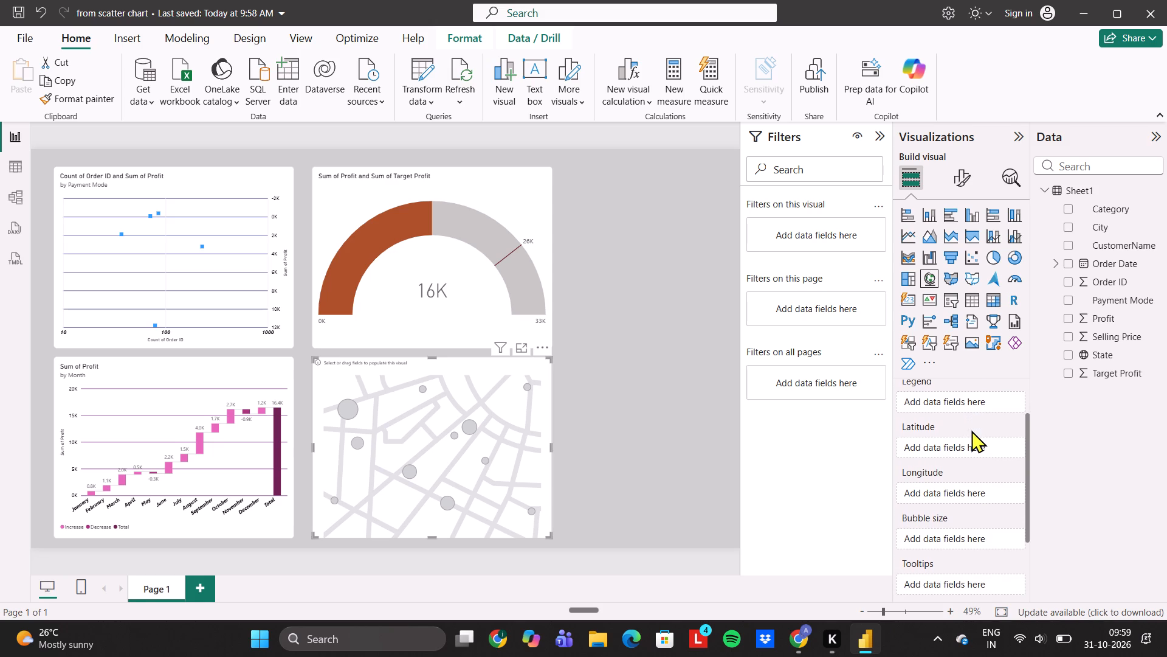
scroll(971, 430, up, 3)
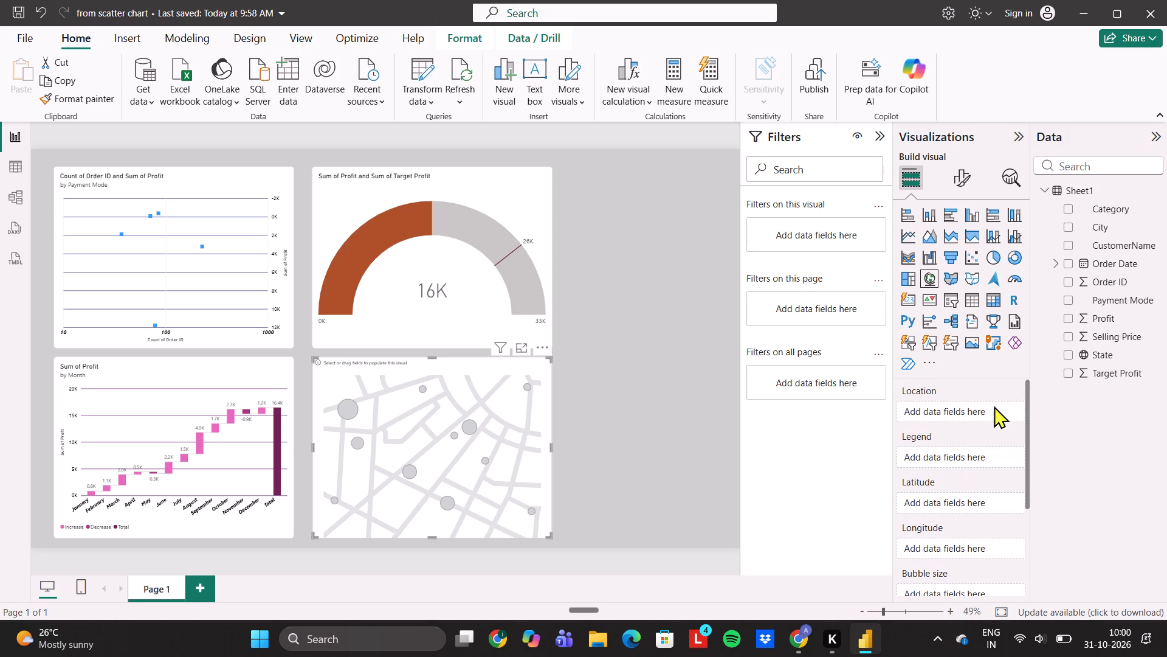
click(1072, 353)
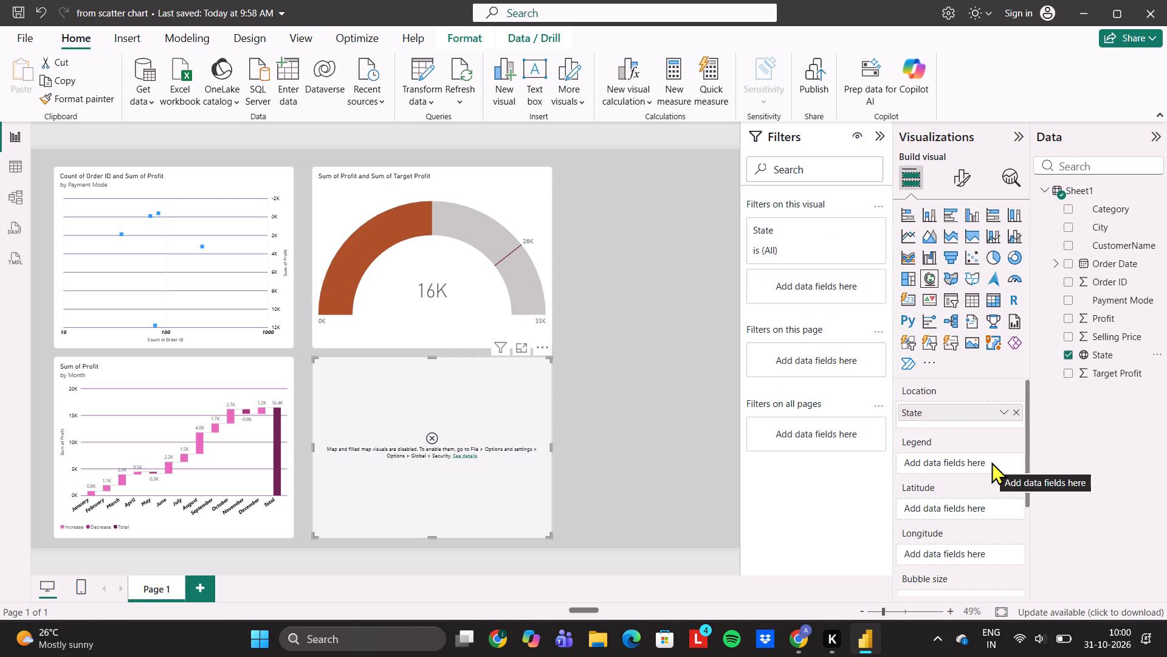
scroll(929, 524, down, 1)
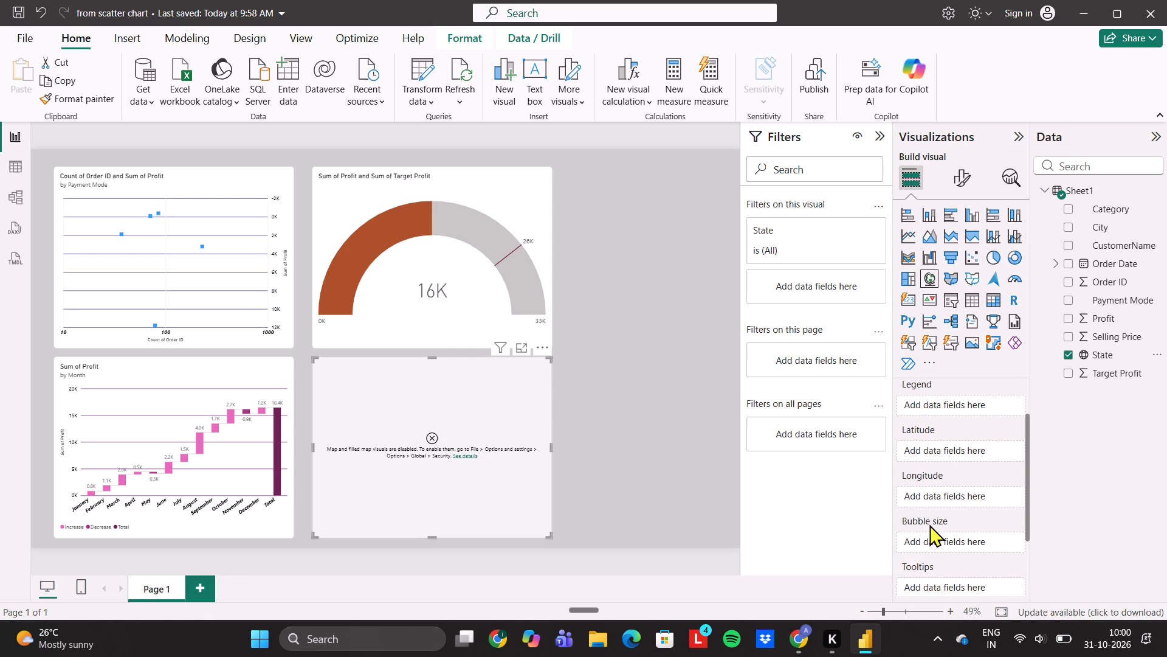
scroll(929, 524, down, 3)
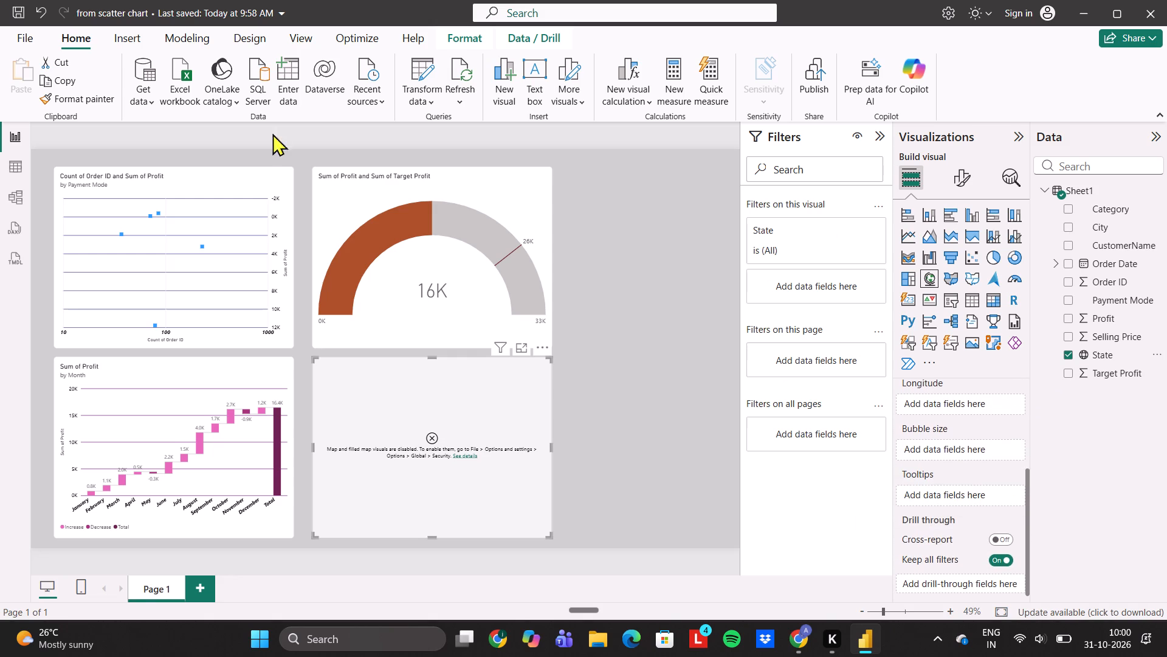
Switch to Chrome and review the Adding Maps cheat sheet and the in-class quiz instructions on the course site.
key(alt+Tab)
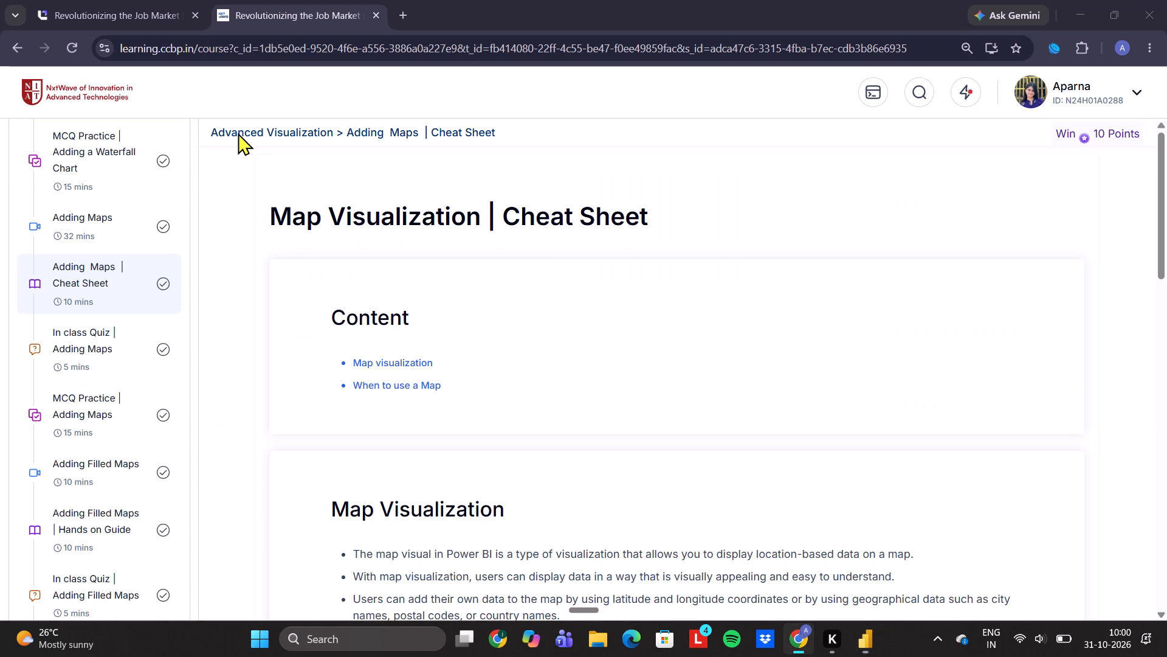
scroll(329, 409, up, 2)
scroll(121, 401, up, 1)
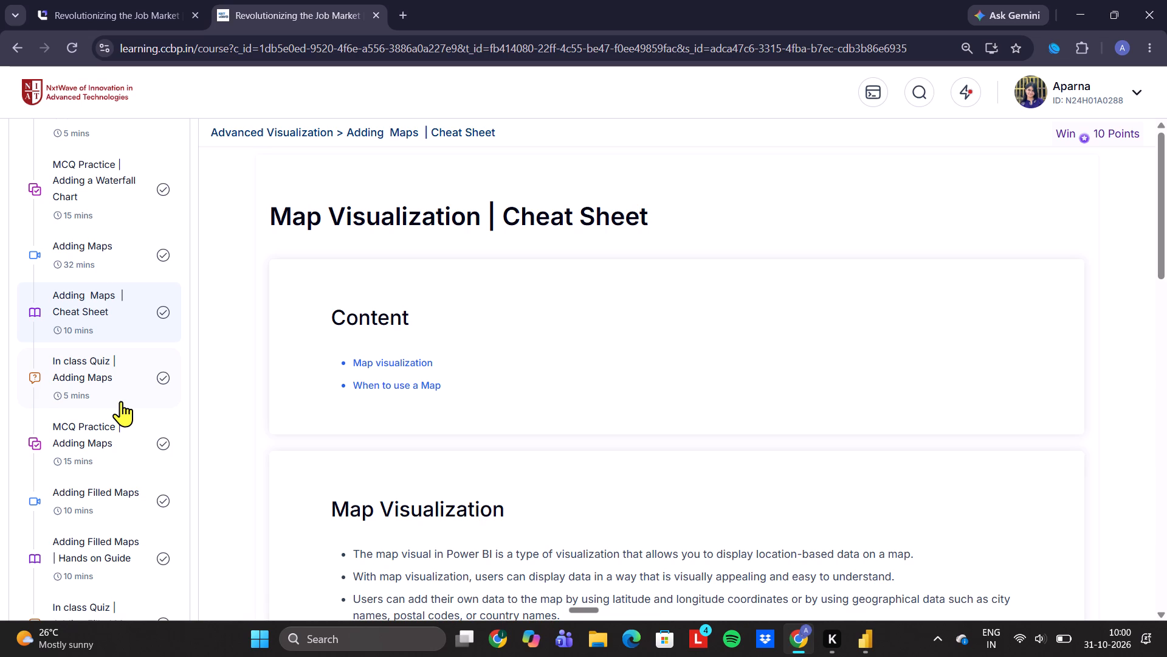
click(121, 401)
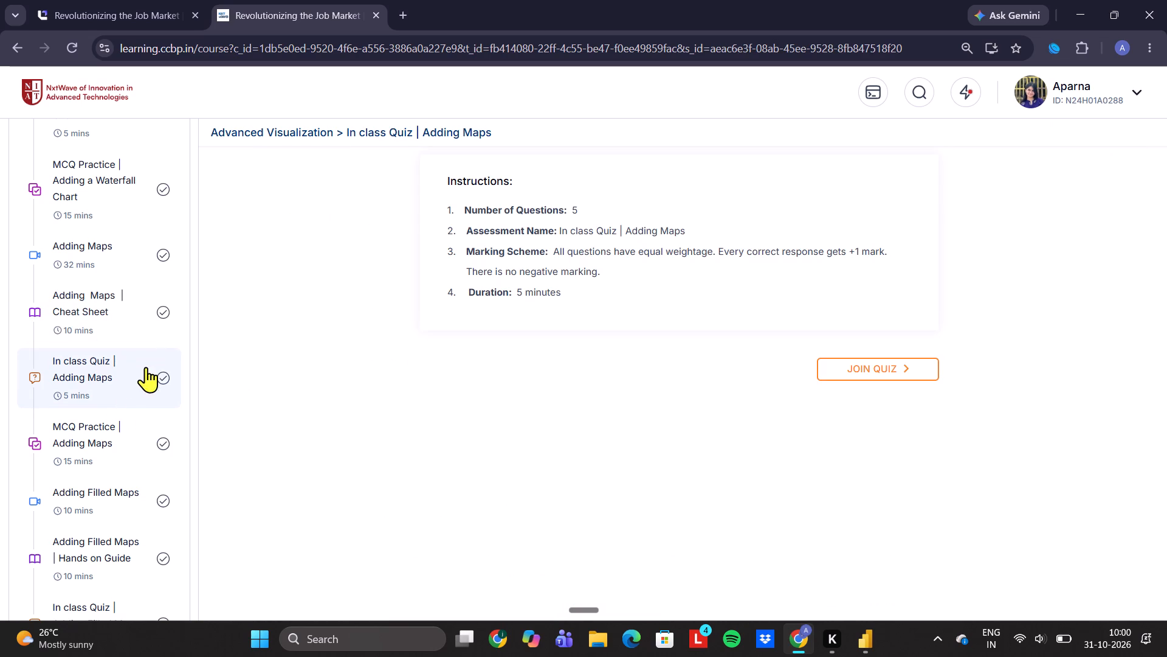
click(74, 318)
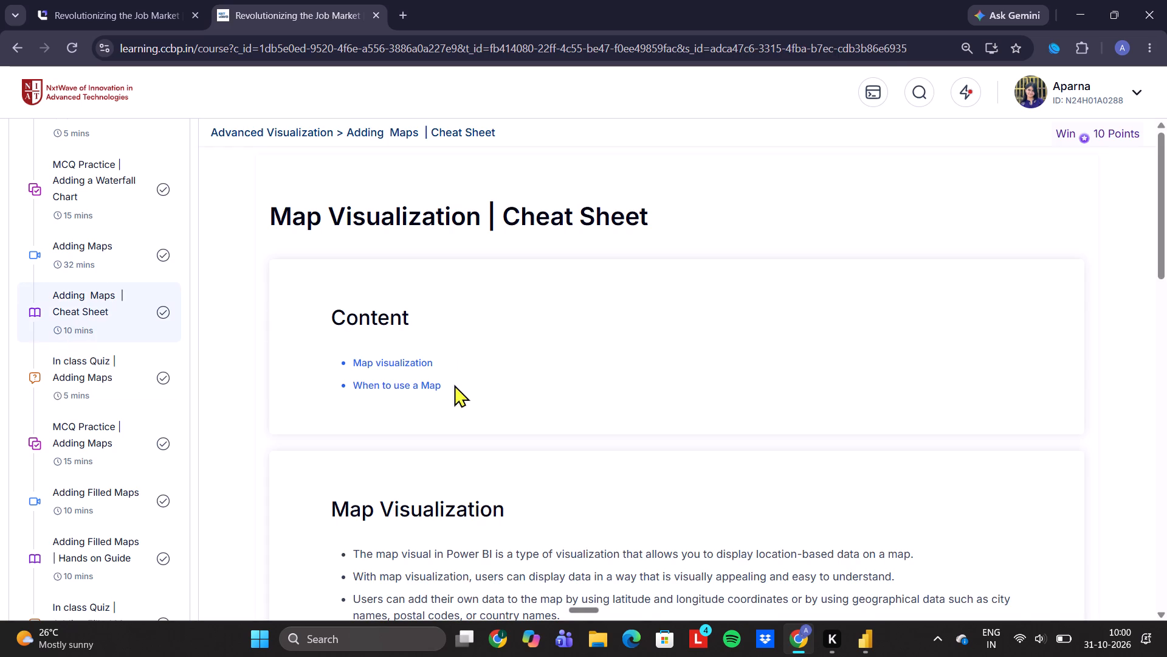
scroll(446, 409, down, 3)
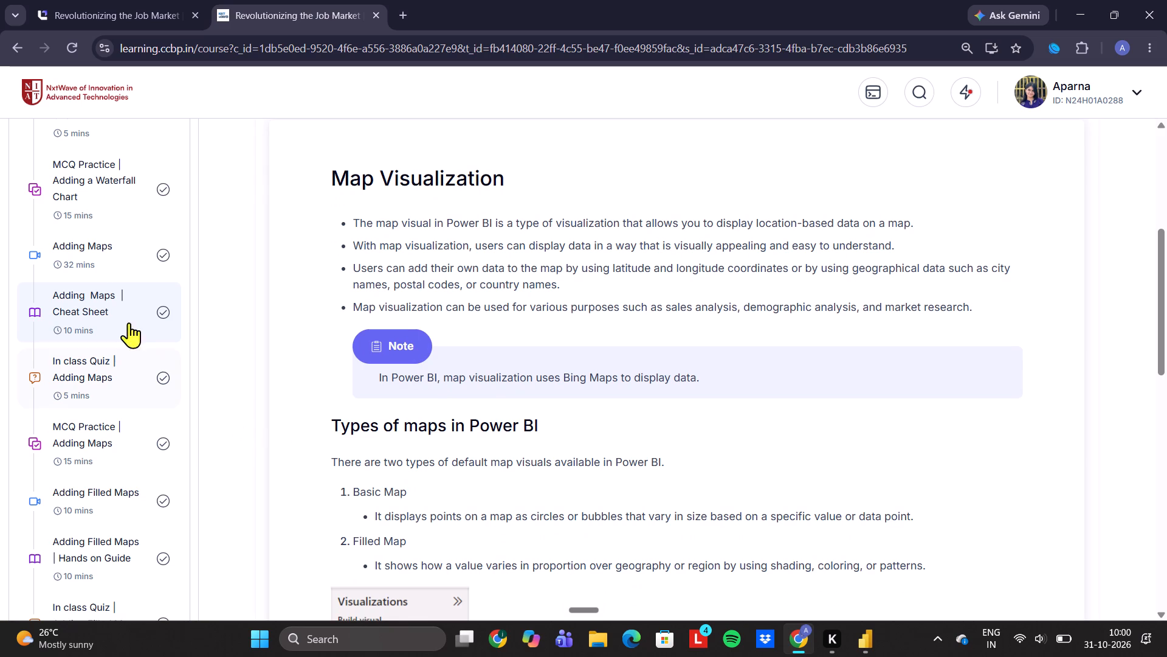
Download the Adding Maps dataset from the Adding Maps video lesson and go back from the lesson.
click(96, 262)
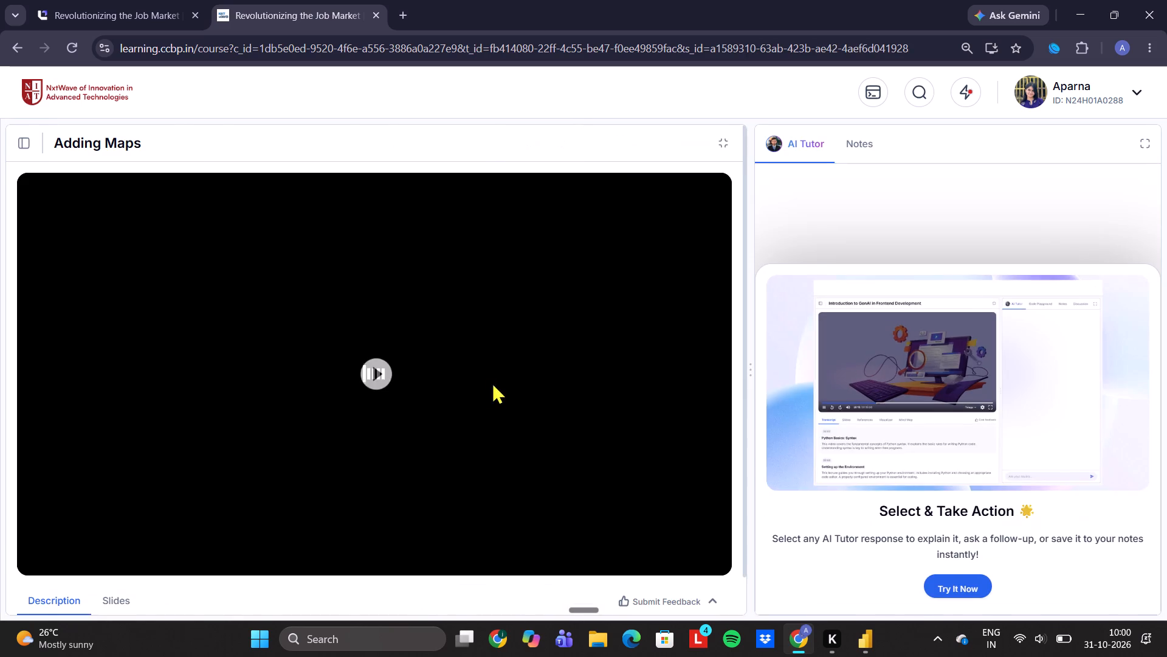
scroll(489, 443, down, 3)
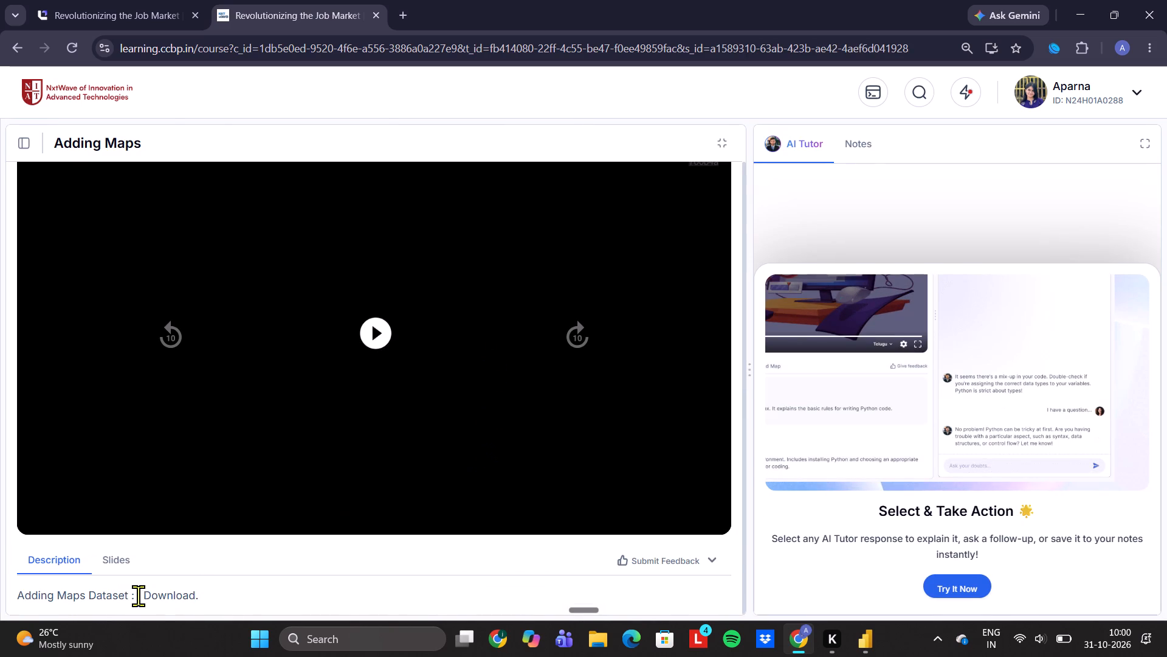
click(154, 599)
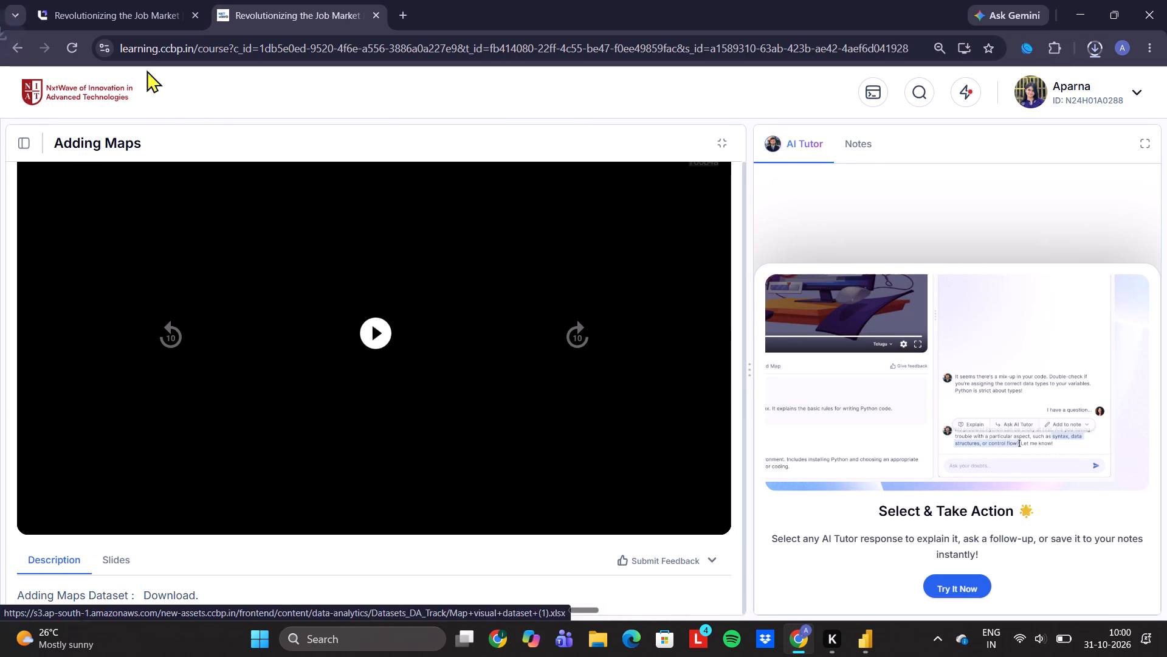
click(15, 45)
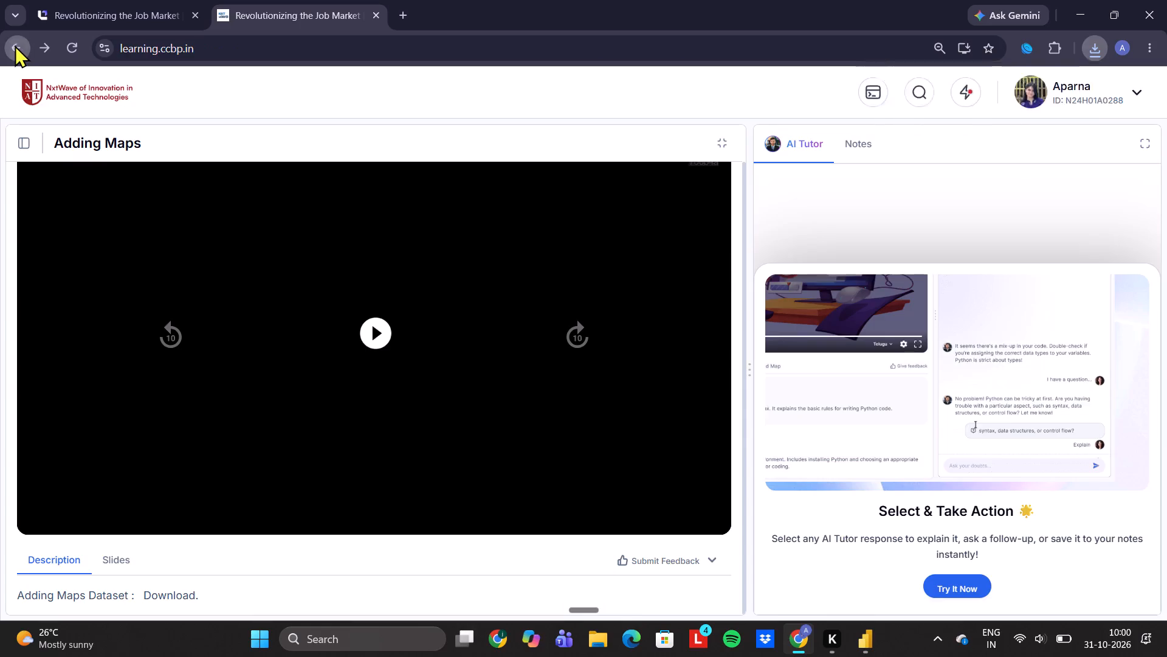
Check the Downloads folder in File Explorer for the map visual dataset and close the window.
click(594, 635)
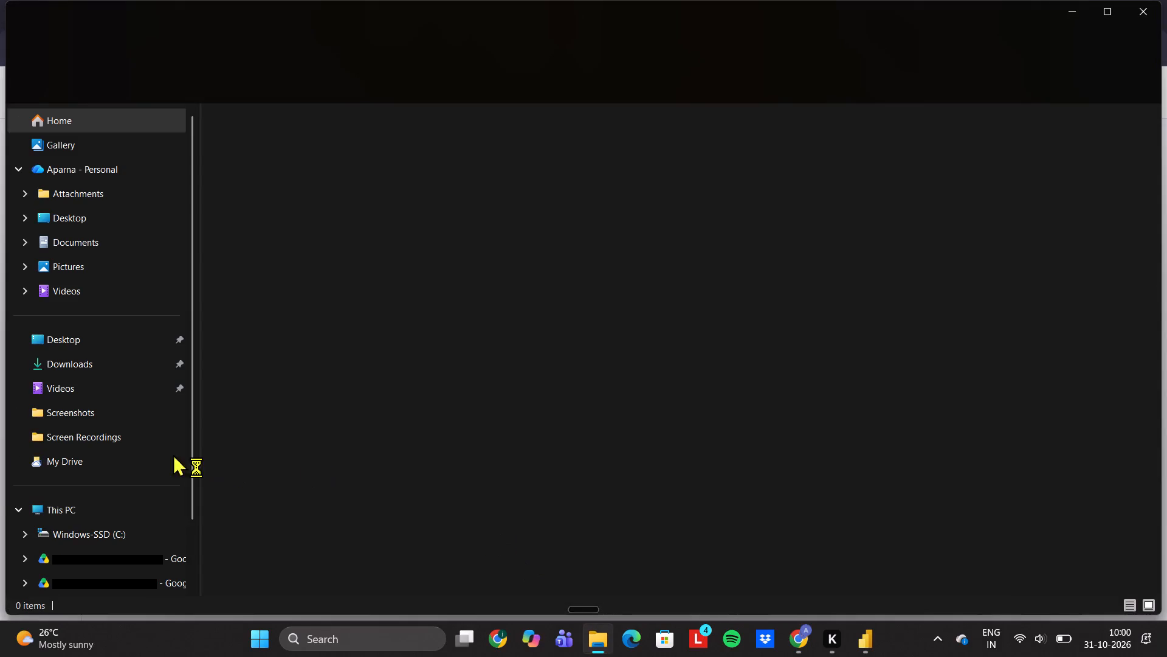
click(78, 356)
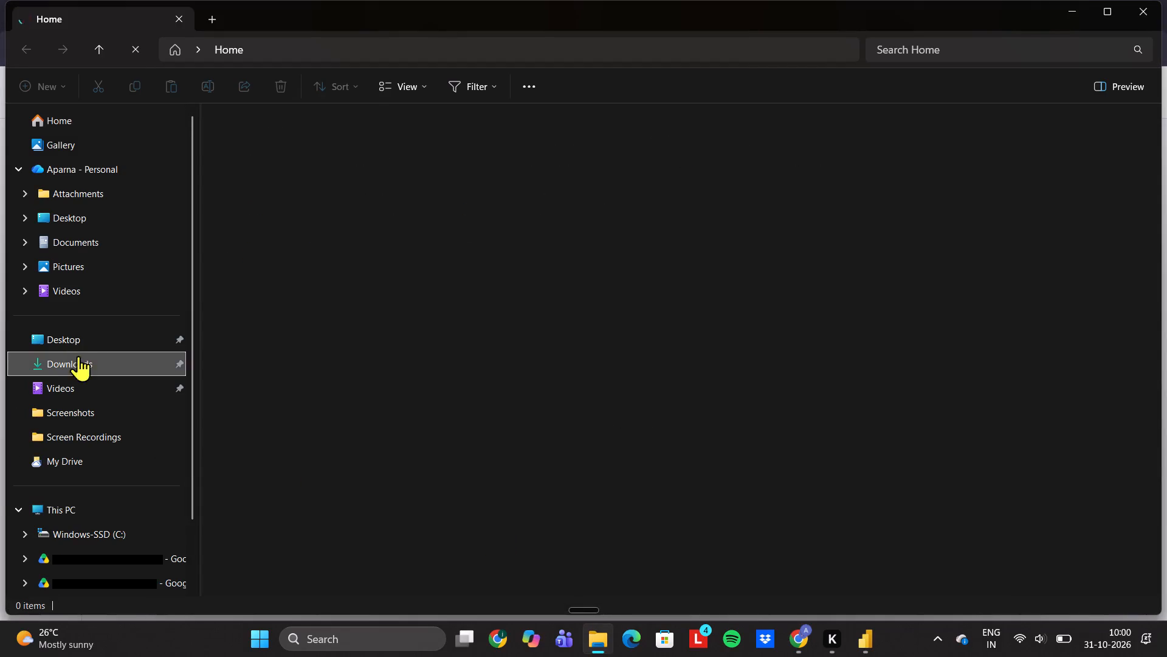
click(1154, 15)
Switch back to Power BI and examine the map visual's field and drill-through settings, leaving cross-report off.
click(859, 633)
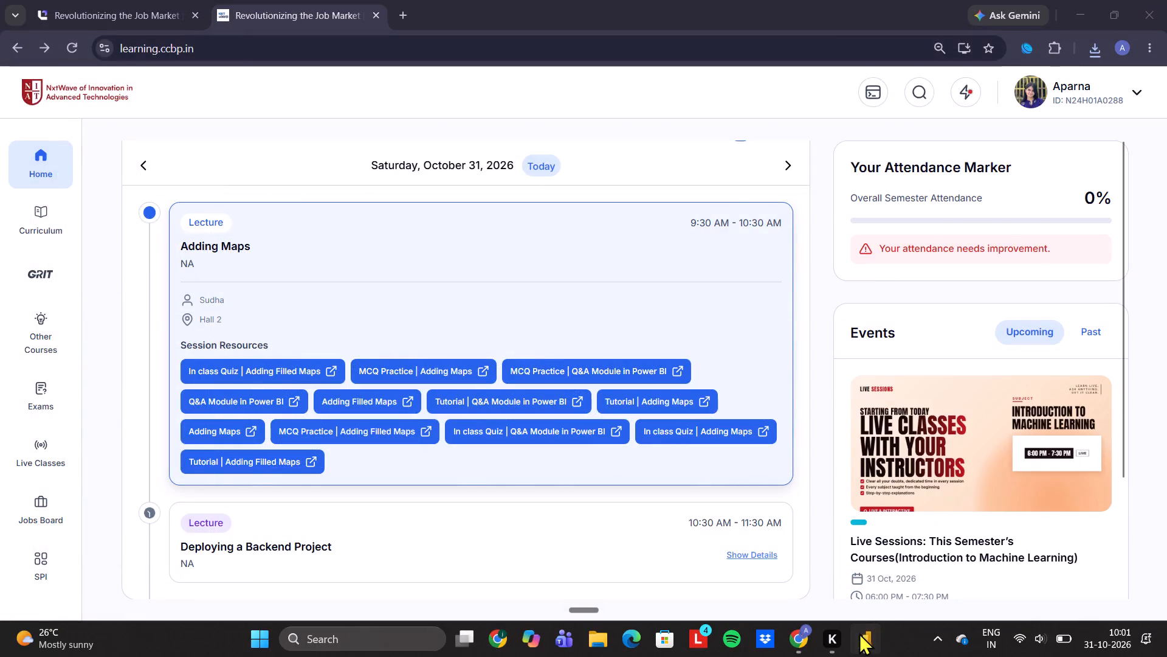
click(444, 437)
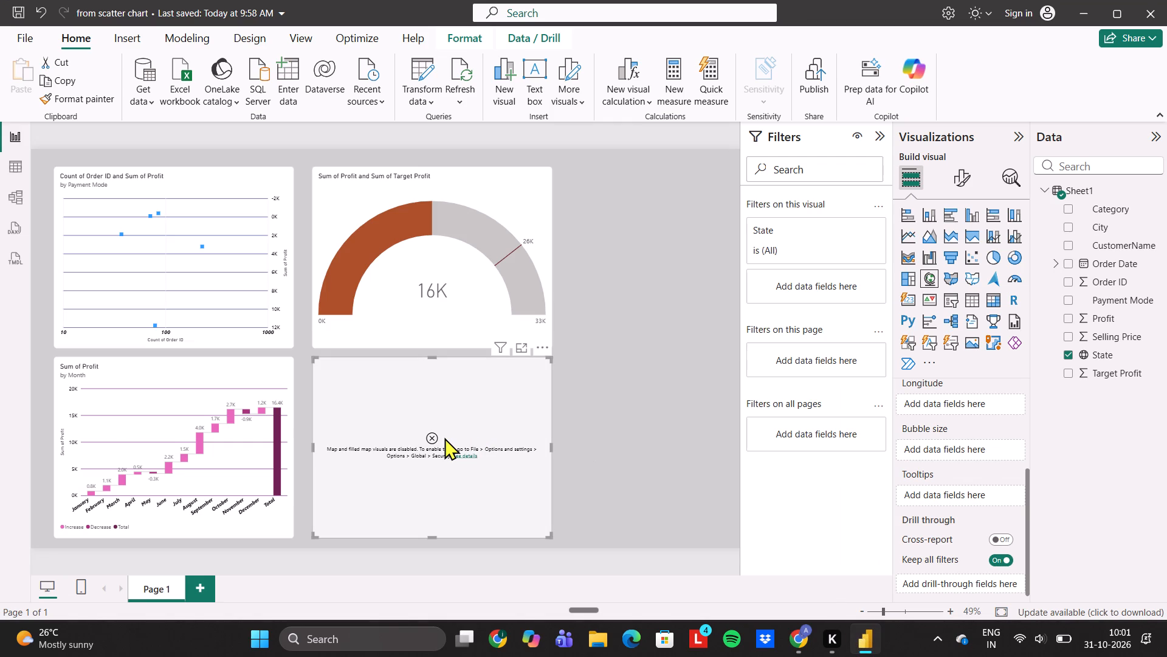
scroll(960, 505, down, 1)
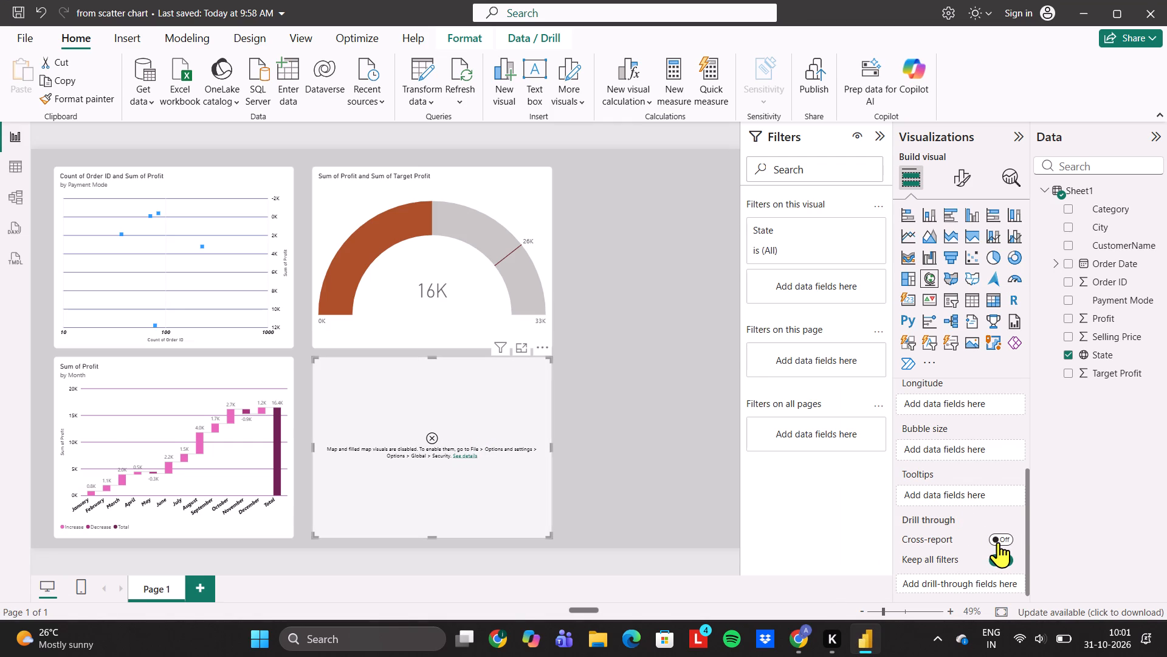
click(998, 542)
click(998, 542)
scroll(954, 493, up, 1)
scroll(982, 596, up, 2)
scroll(906, 492, up, 2)
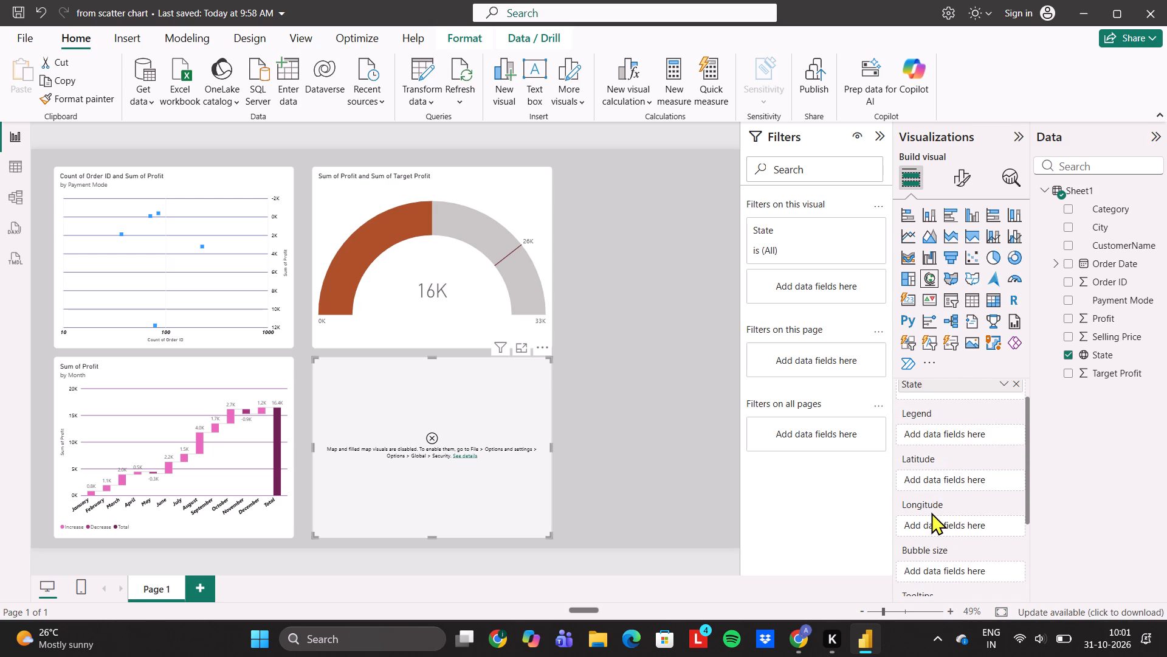
scroll(931, 512, up, 1)
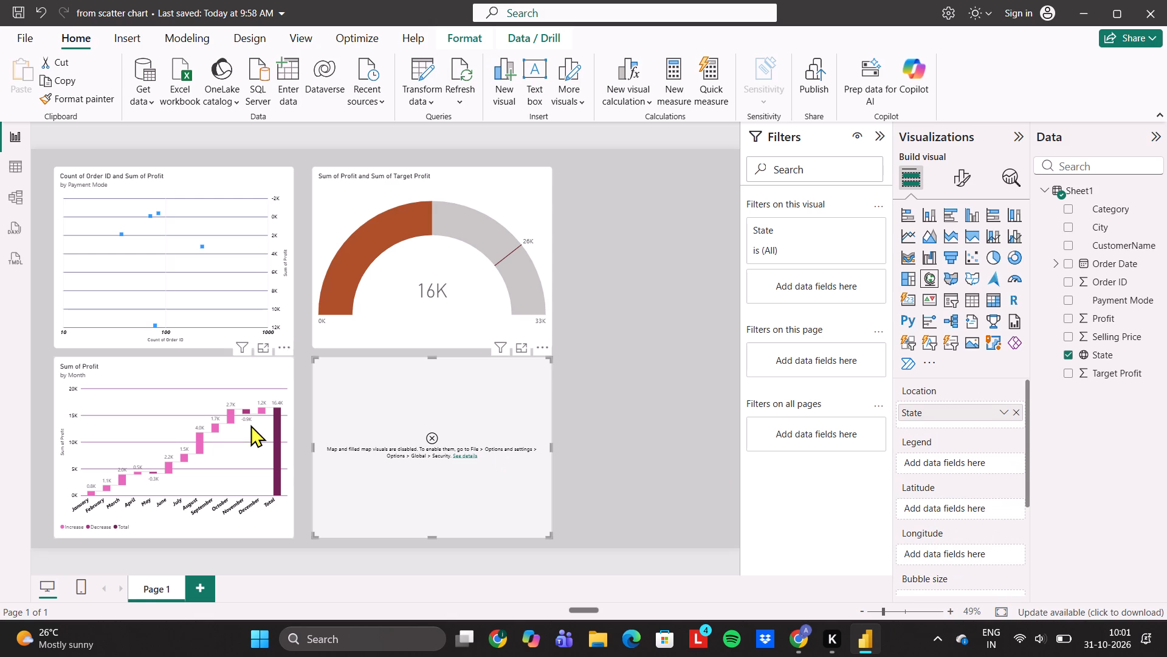
click(428, 437)
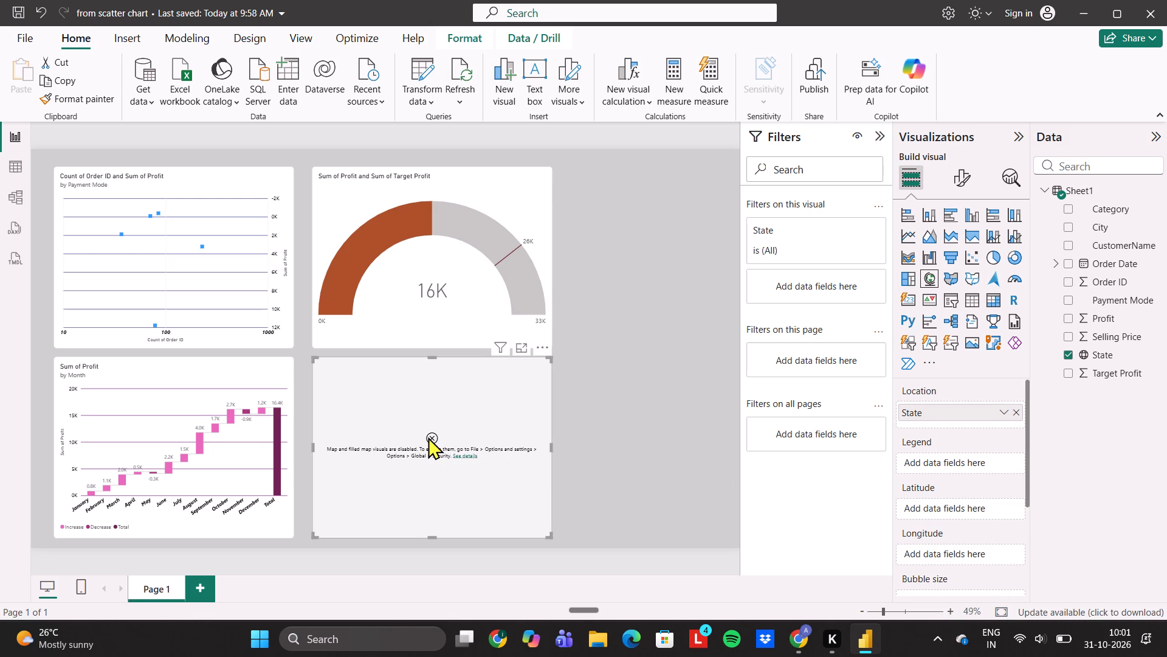
Import Sheet1 from the Excel workbook Map+visual+dataset+(1) in Downloads and load it into the report.
triple_click(434, 438)
triple_click(434, 438)
click(173, 72)
drag(173, 72, 196, 106)
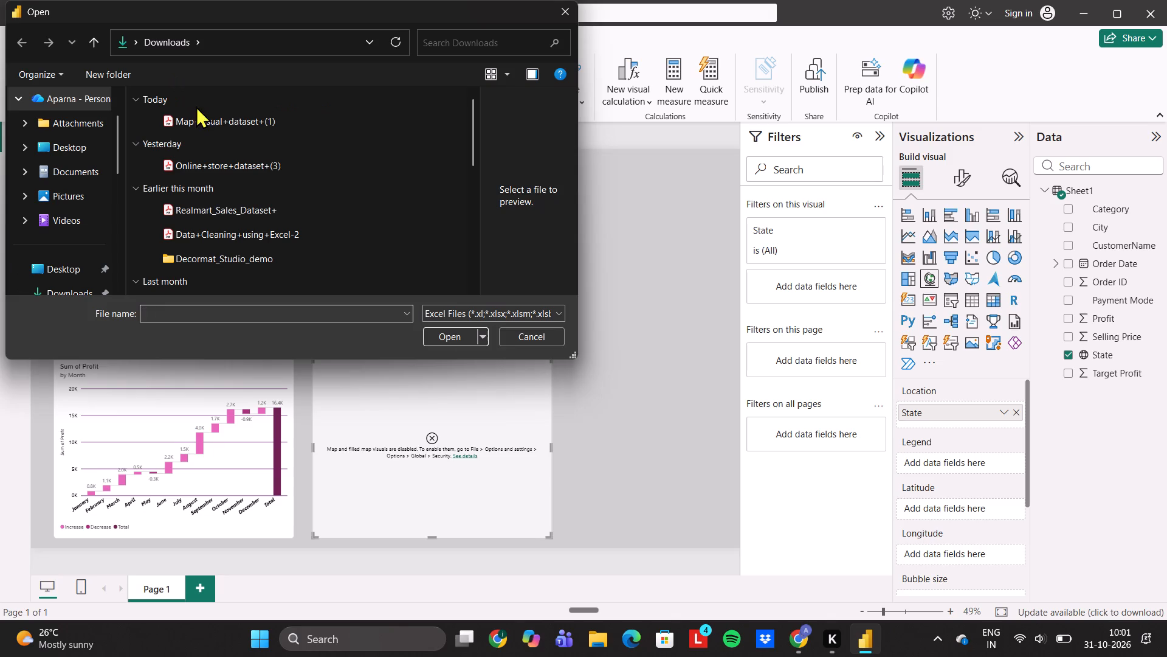
drag(196, 106, 204, 117)
double_click(204, 117)
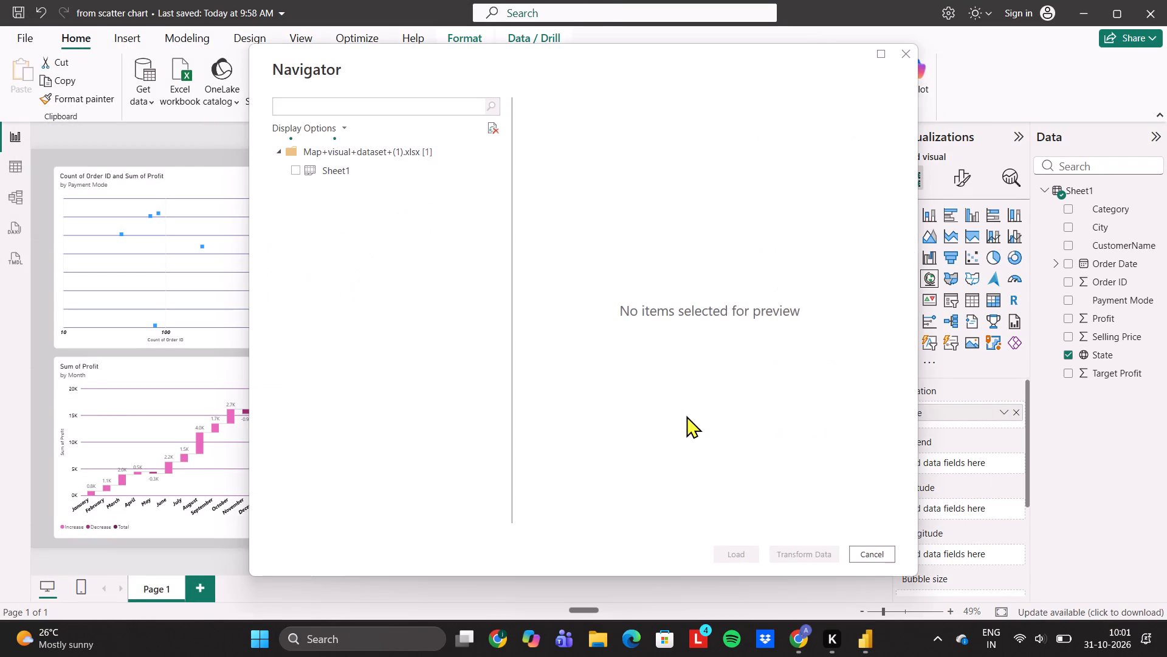
click(297, 169)
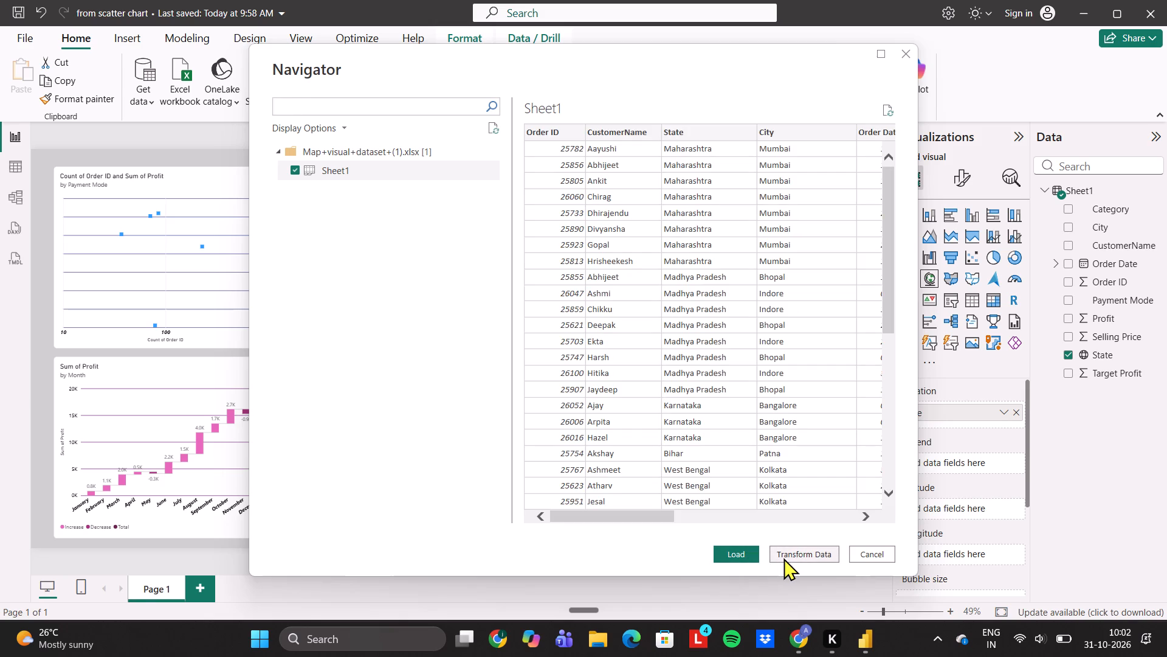
click(749, 552)
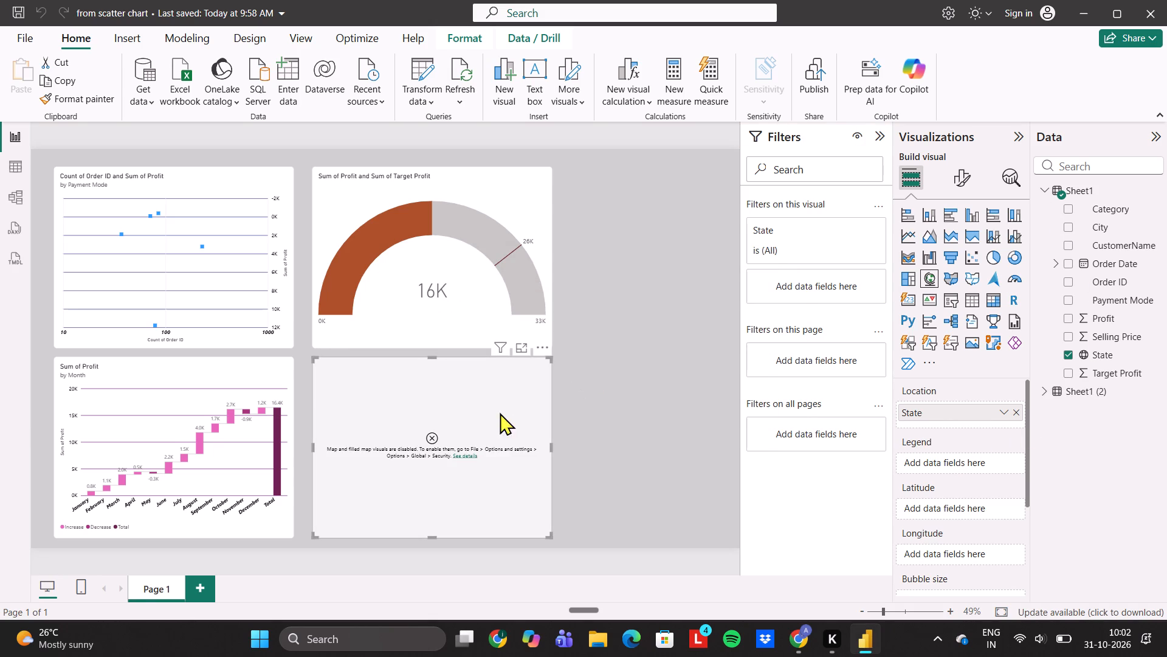
Remove the State field from the map visual's Location.
click(433, 436)
scroll(532, 403, down, 2)
click(1018, 414)
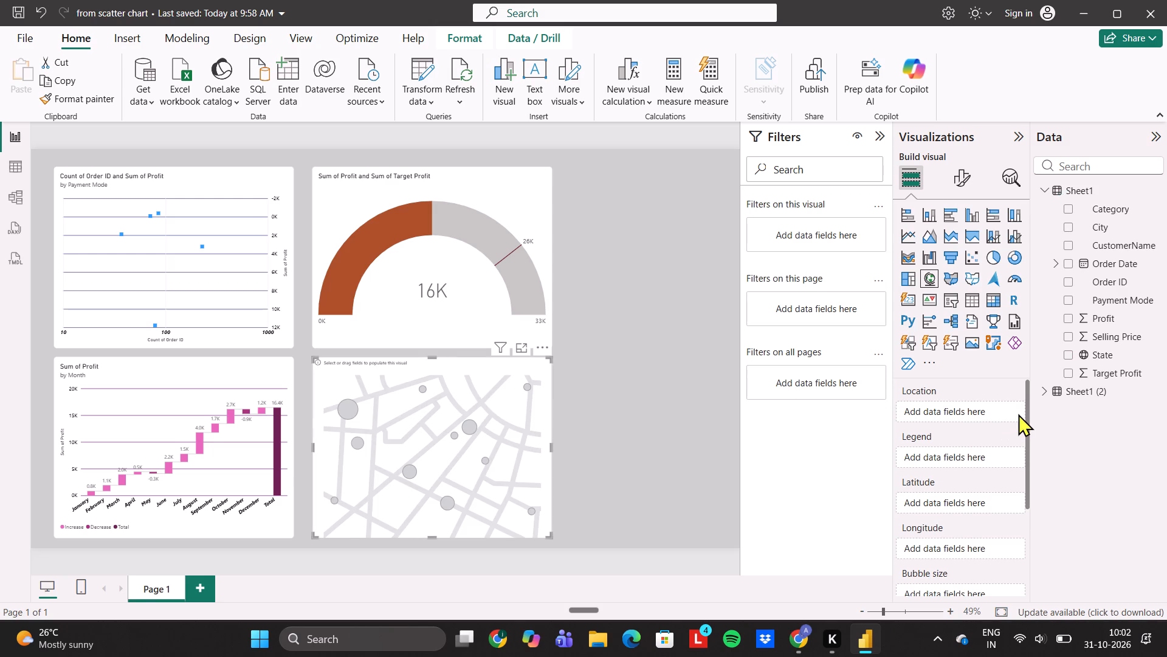
Assign the Latitude and Longitude fields of Sheet1 (2) to the map visual's Latitude and Longitude.
click(1046, 390)
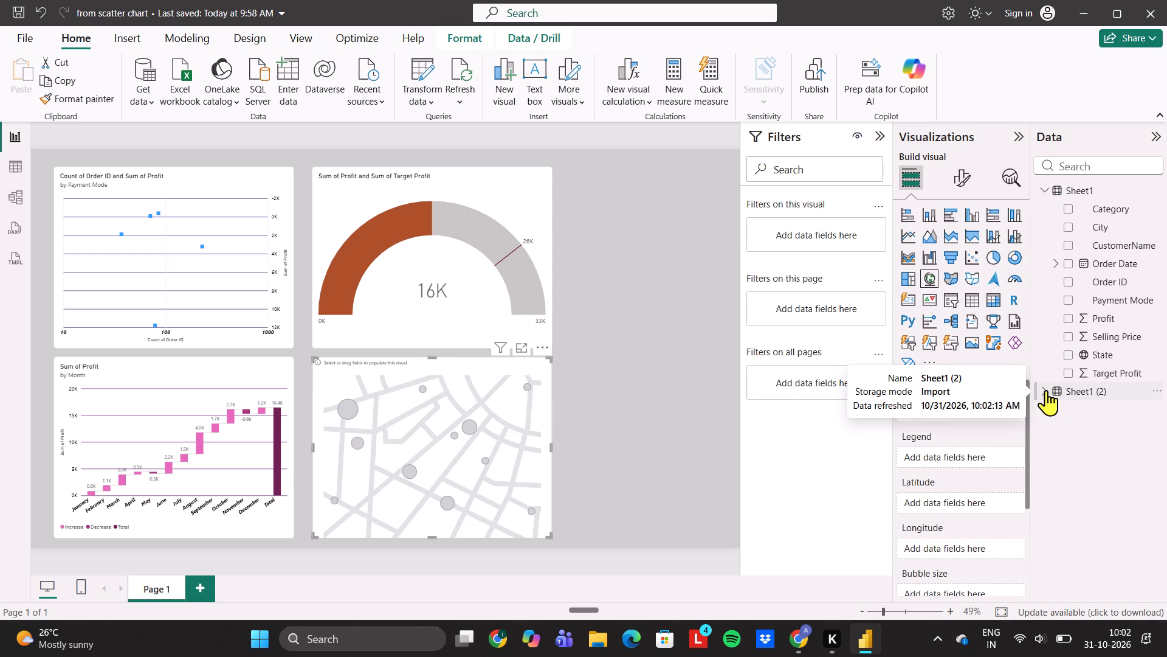
scroll(1046, 390, down, 1)
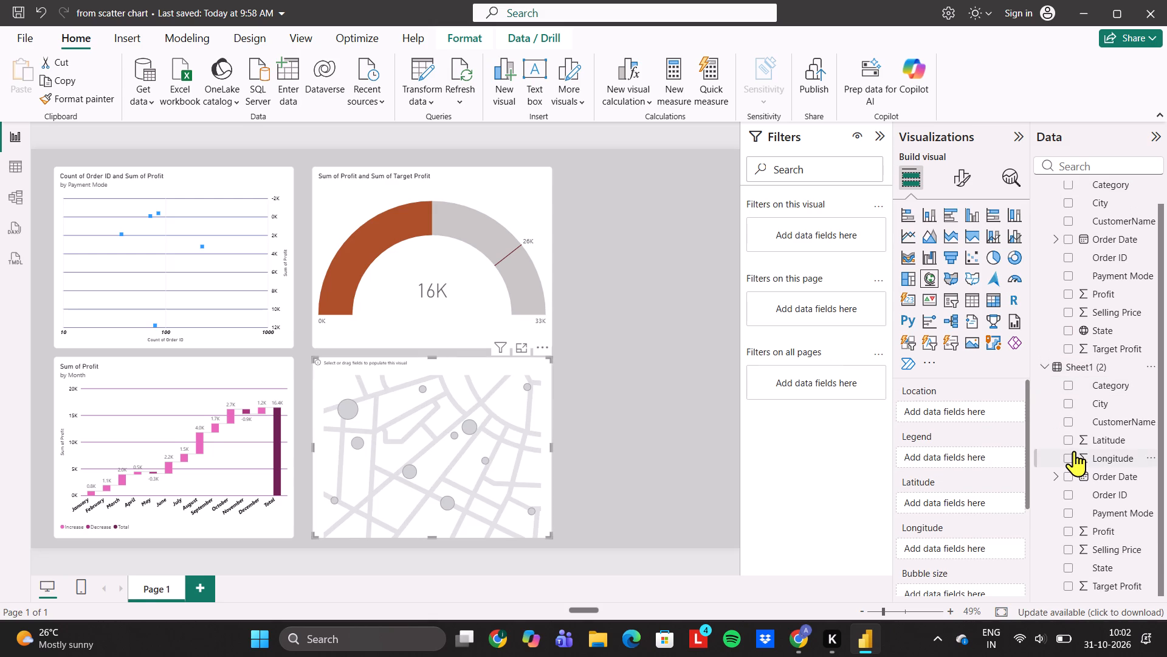
drag(1070, 442, 913, 501)
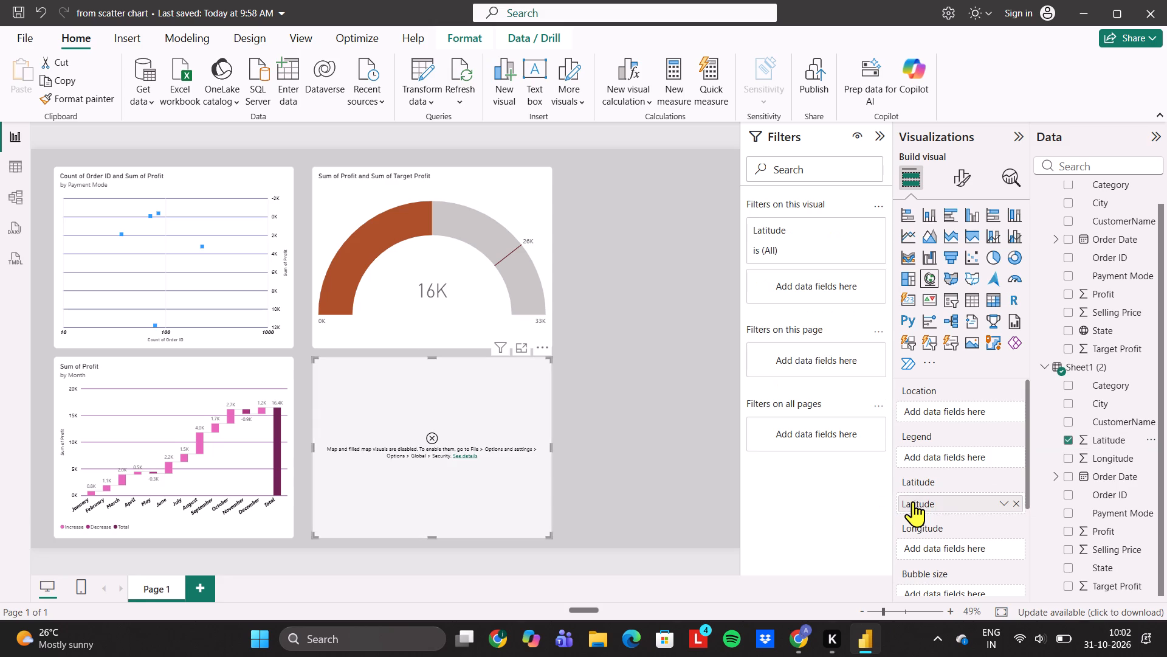
drag(1067, 460, 958, 540)
drag(958, 540, 933, 551)
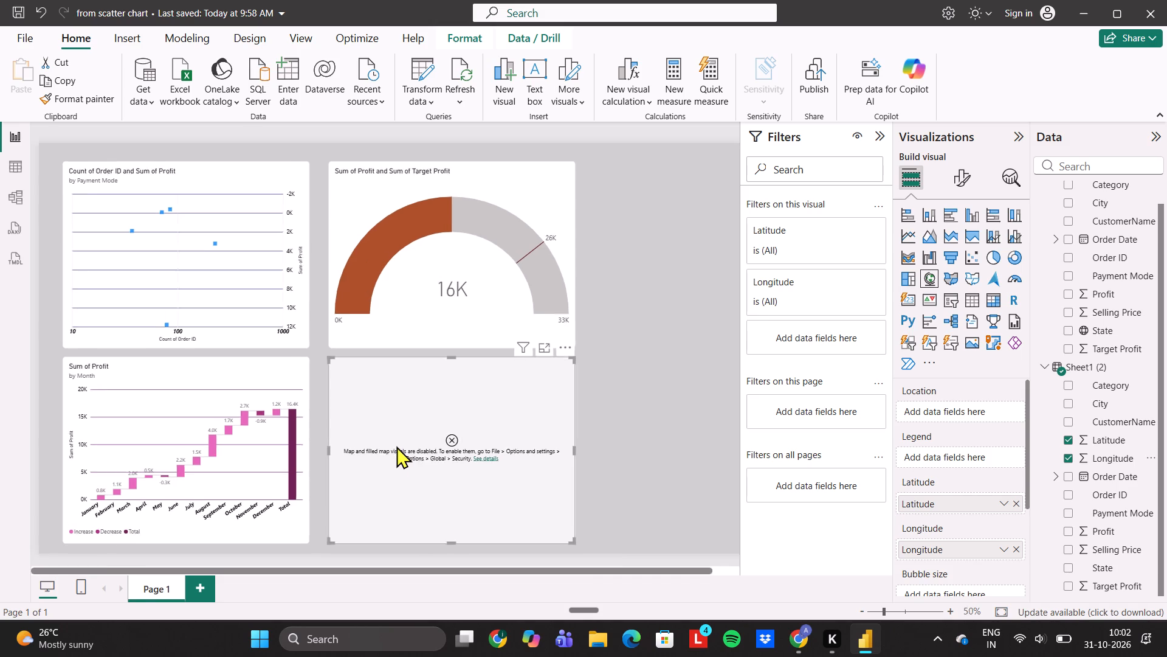
Save the report with the updated map visual fields.
scroll(428, 508, left, 1)
scroll(428, 508, down, 2)
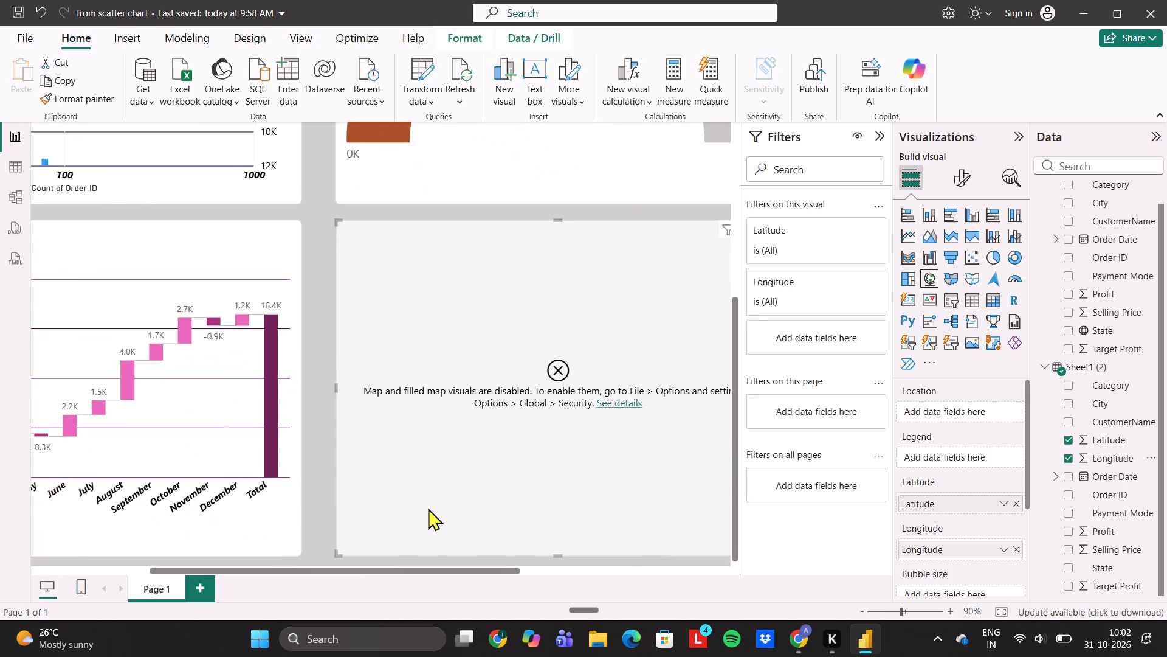
scroll(428, 508, left, 2)
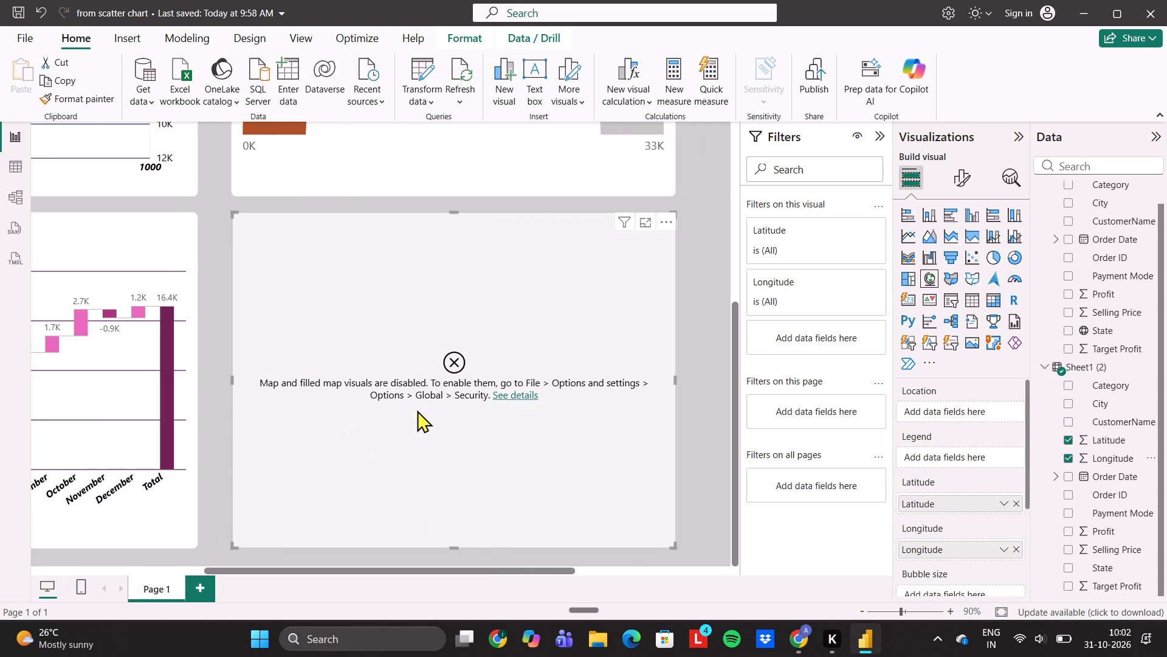
click(18, 15)
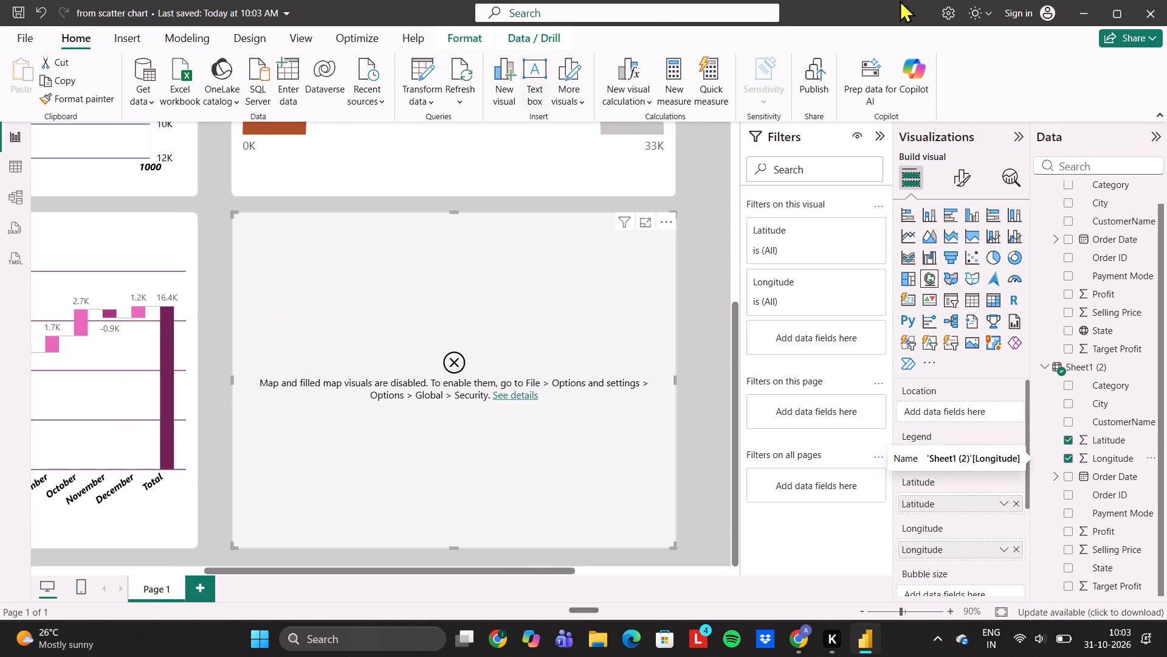
Enable Use Map and Filled Map visuals in the global Security options and apply the change.
click(30, 32)
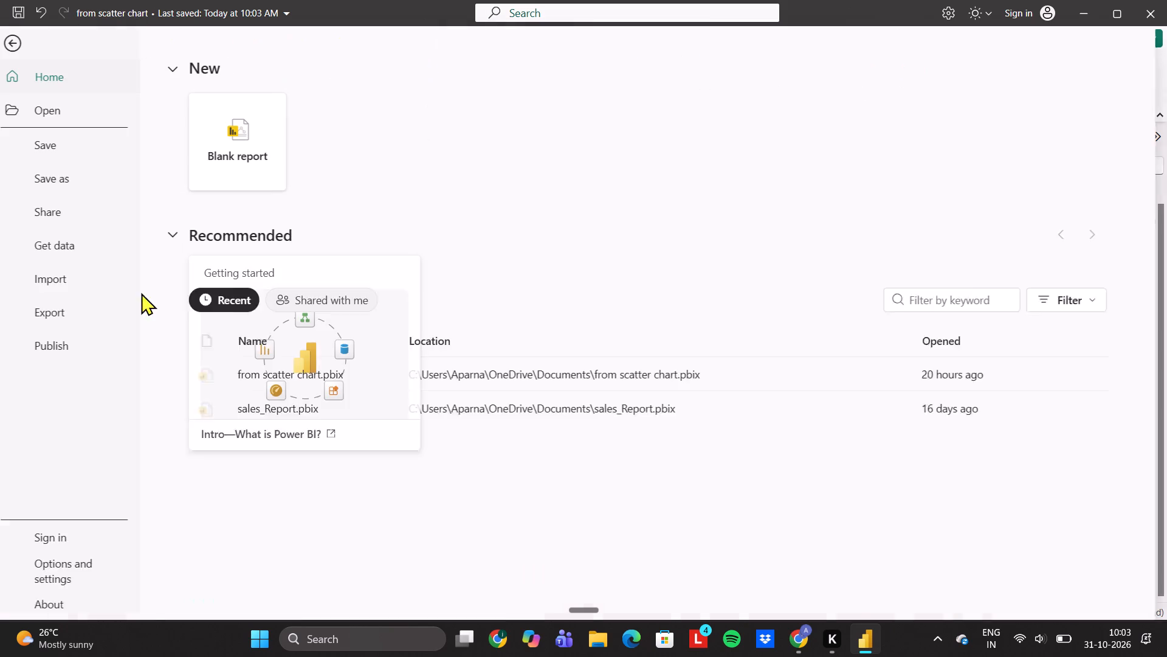
click(67, 560)
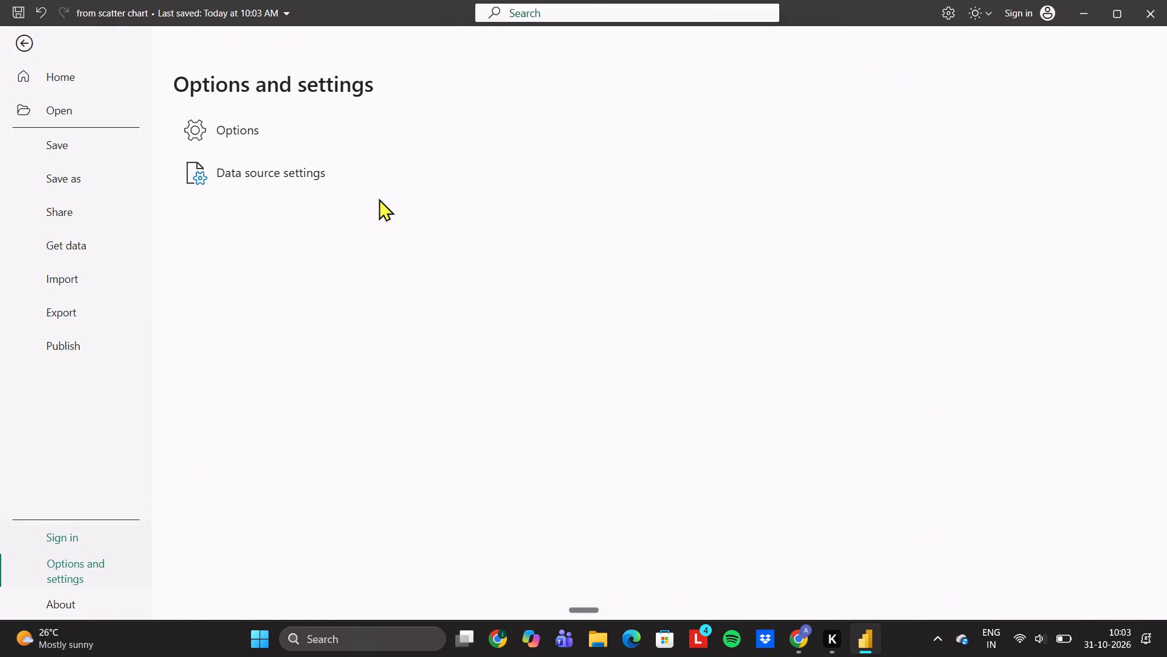
click(312, 135)
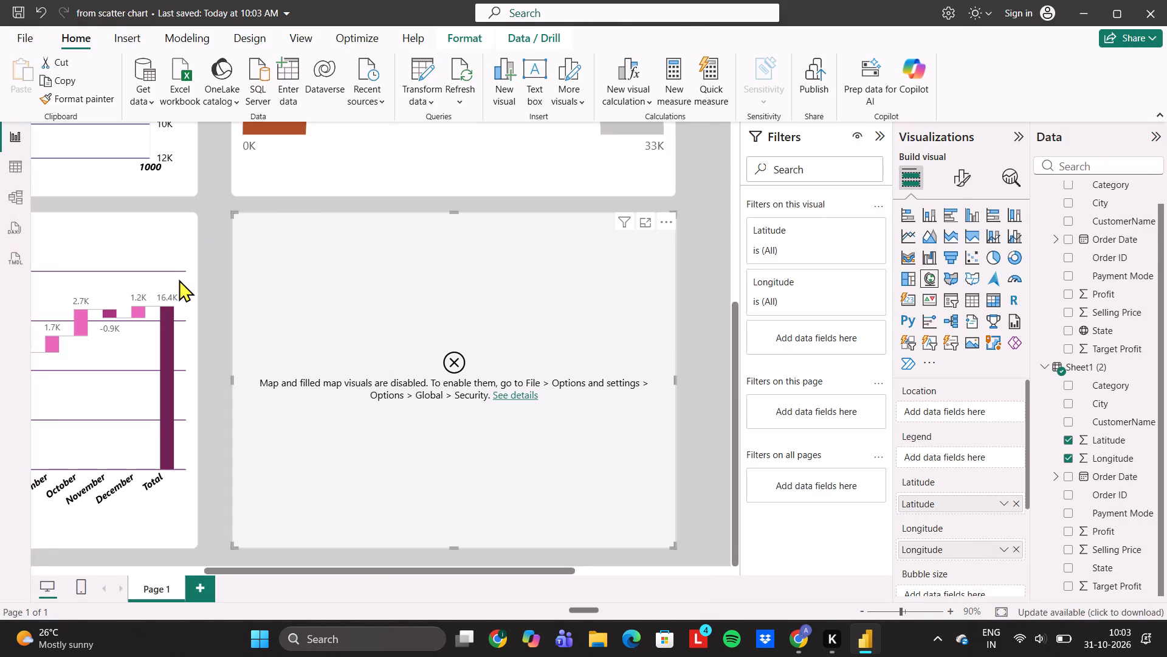
click(239, 204)
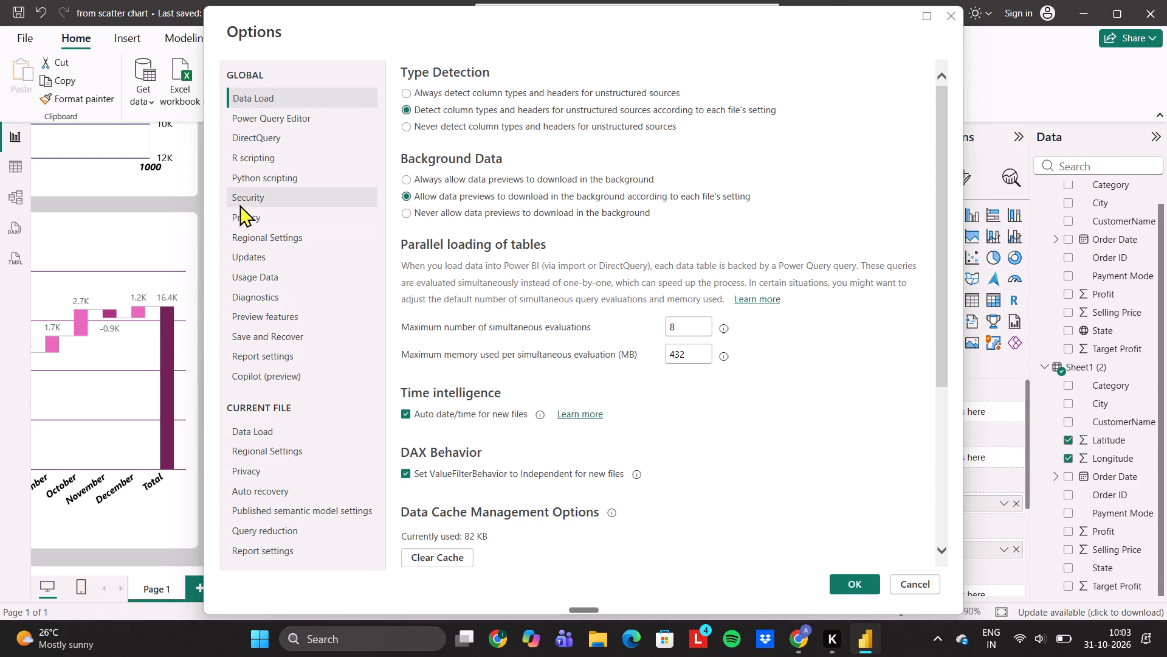
scroll(494, 381, down, 1)
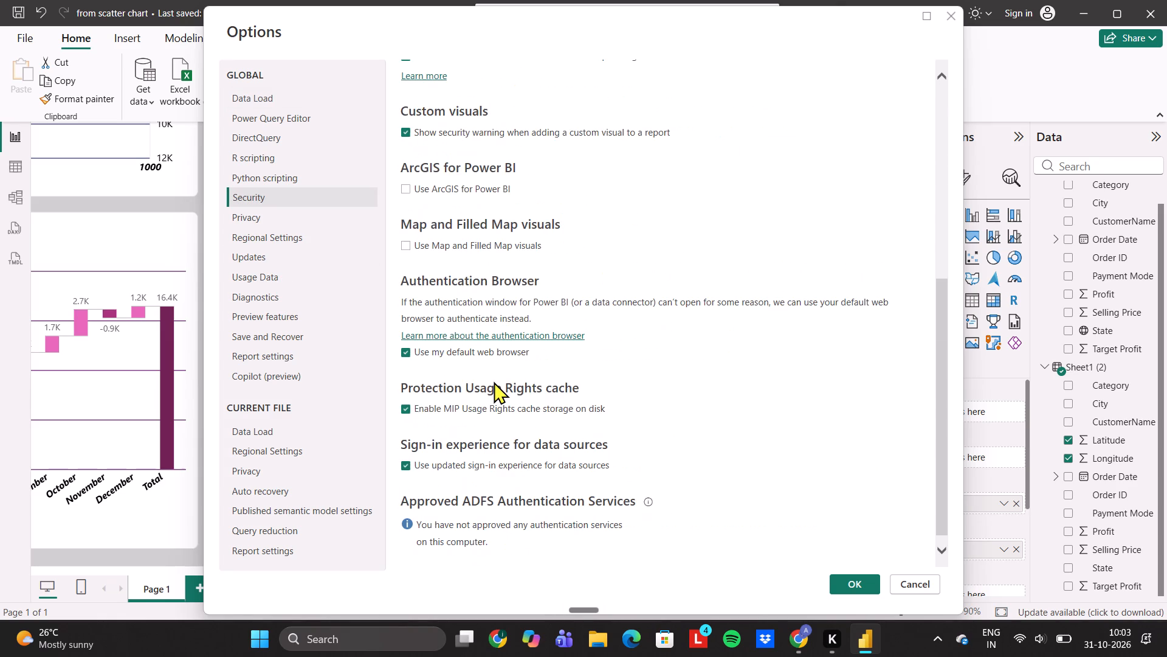
scroll(494, 381, down, 2)
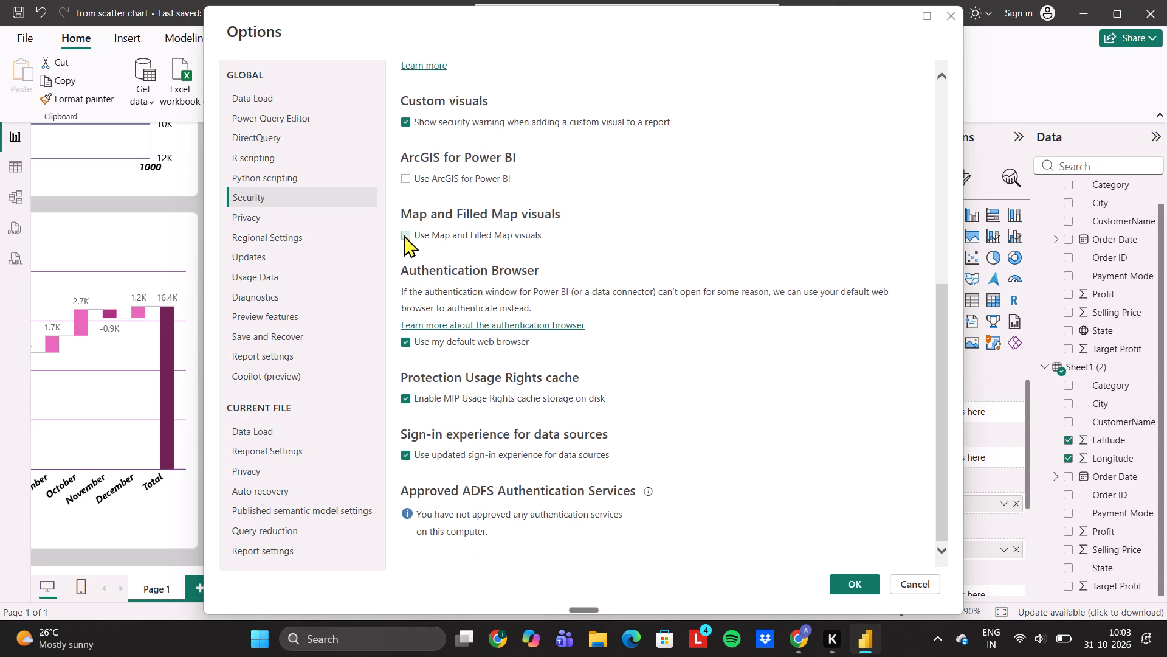
click(404, 235)
scroll(636, 479, down, 1)
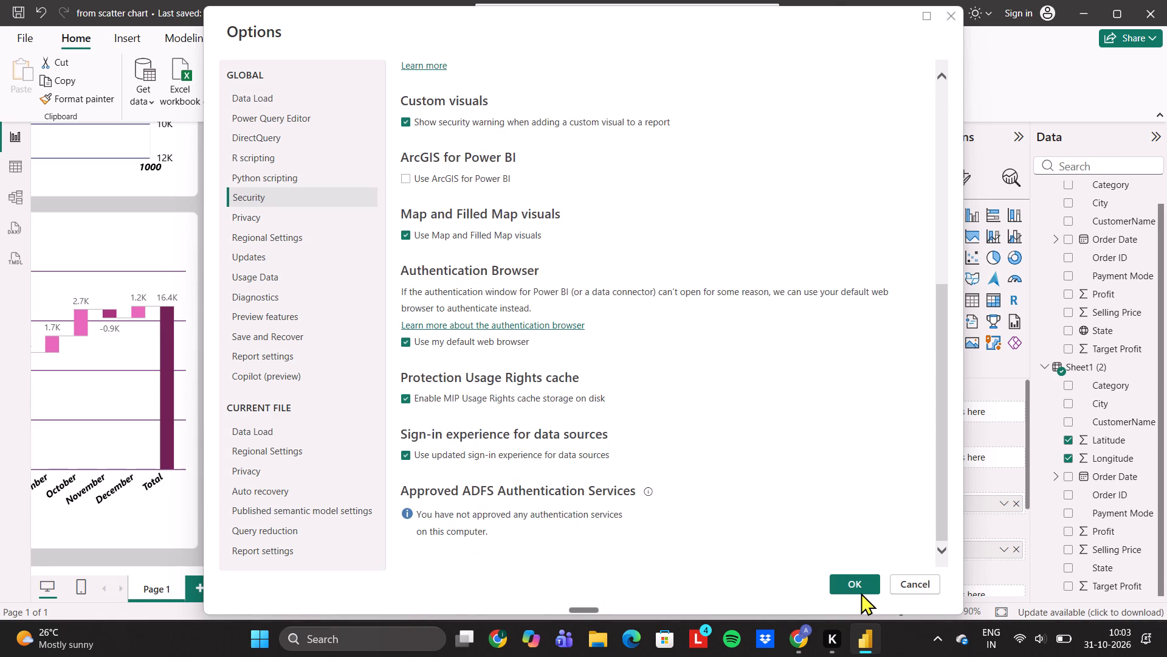
click(862, 593)
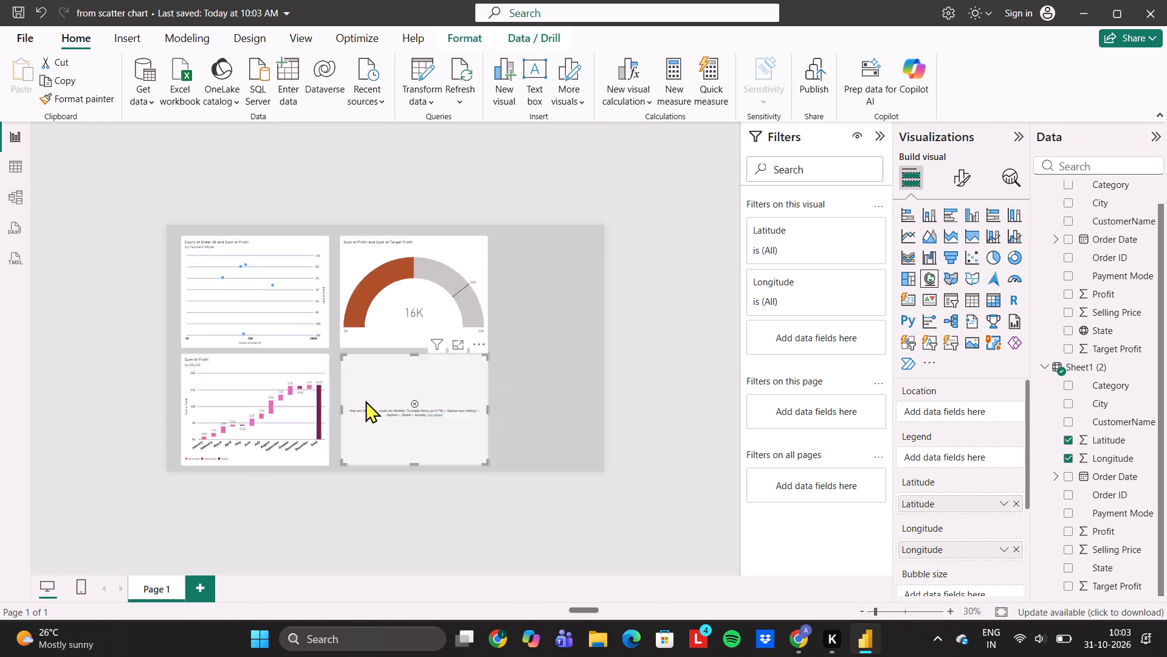
Examine the map visual, then recheck the Map and Filled Map visuals setting in the global Security options.
scroll(422, 406, down, 1)
scroll(422, 406, left, 1)
scroll(422, 406, down, 1)
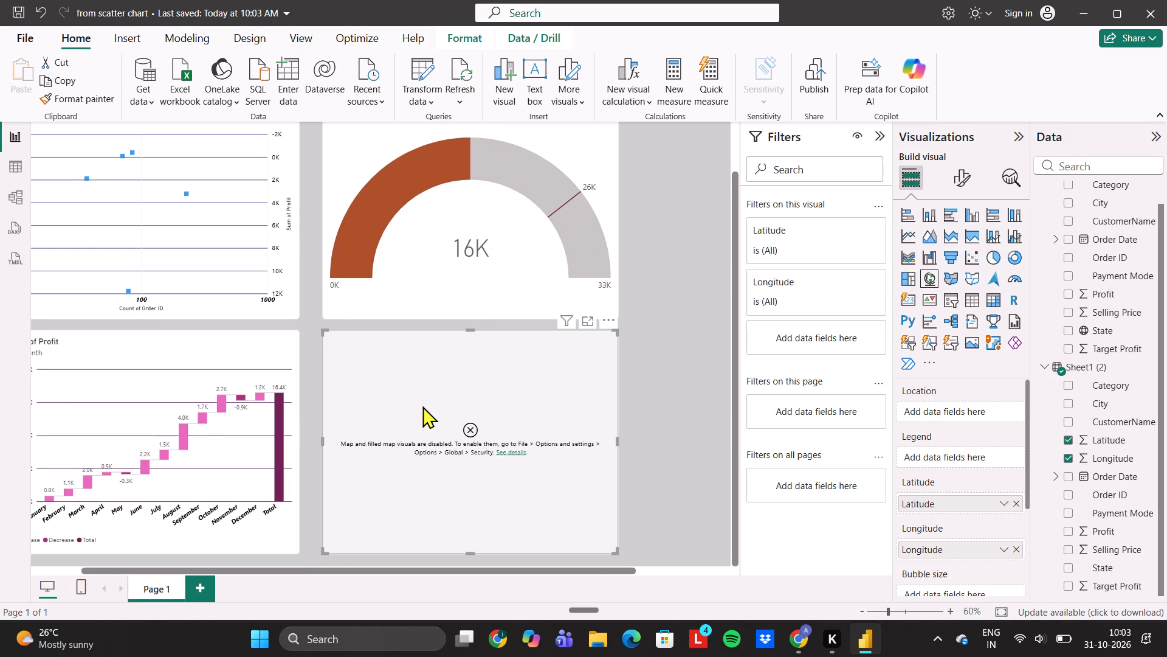
scroll(422, 406, down, 1)
scroll(413, 456, down, 1)
click(17, 9)
click(17, 28)
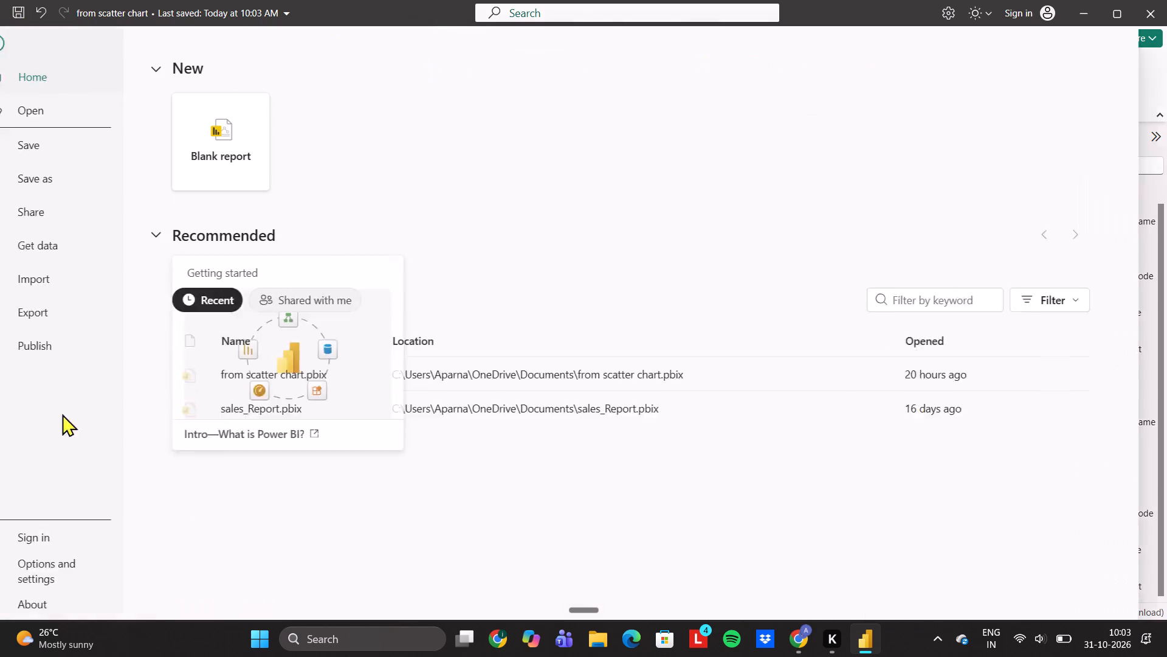
click(49, 566)
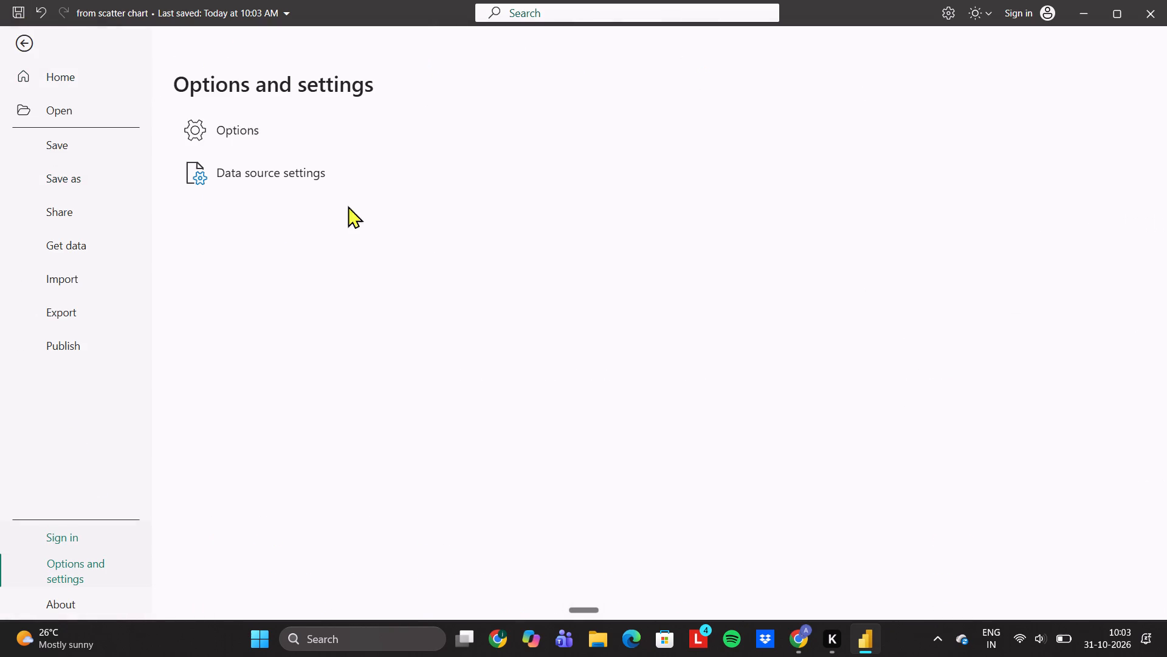
click(283, 123)
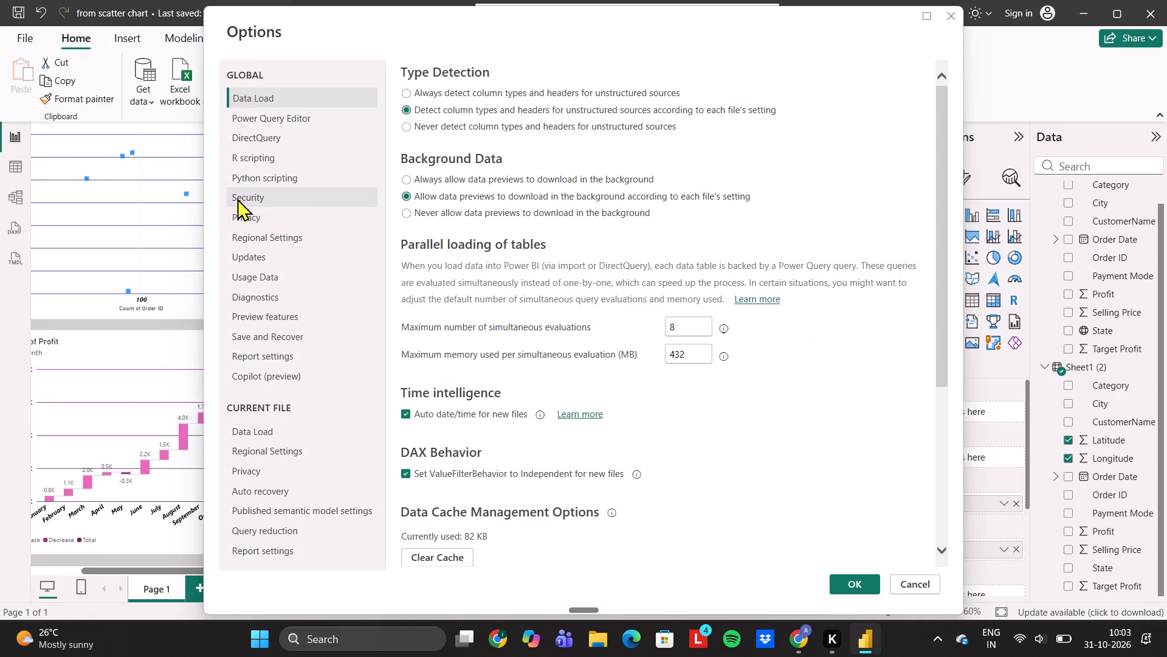
click(237, 198)
scroll(503, 451, down, 1)
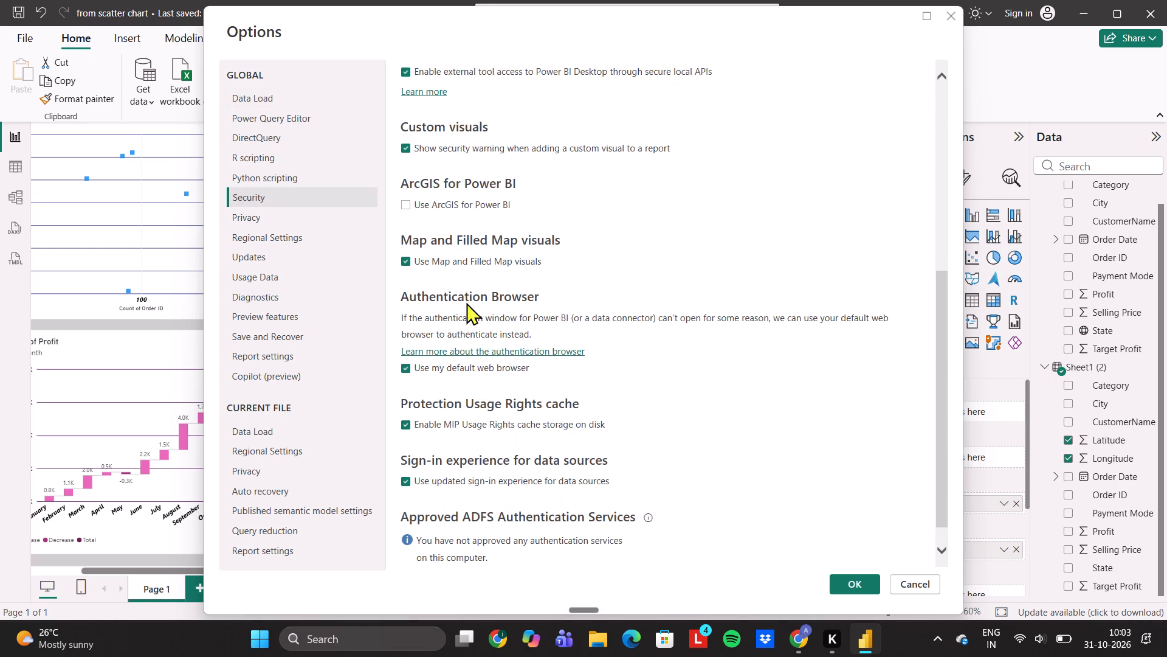
click(853, 579)
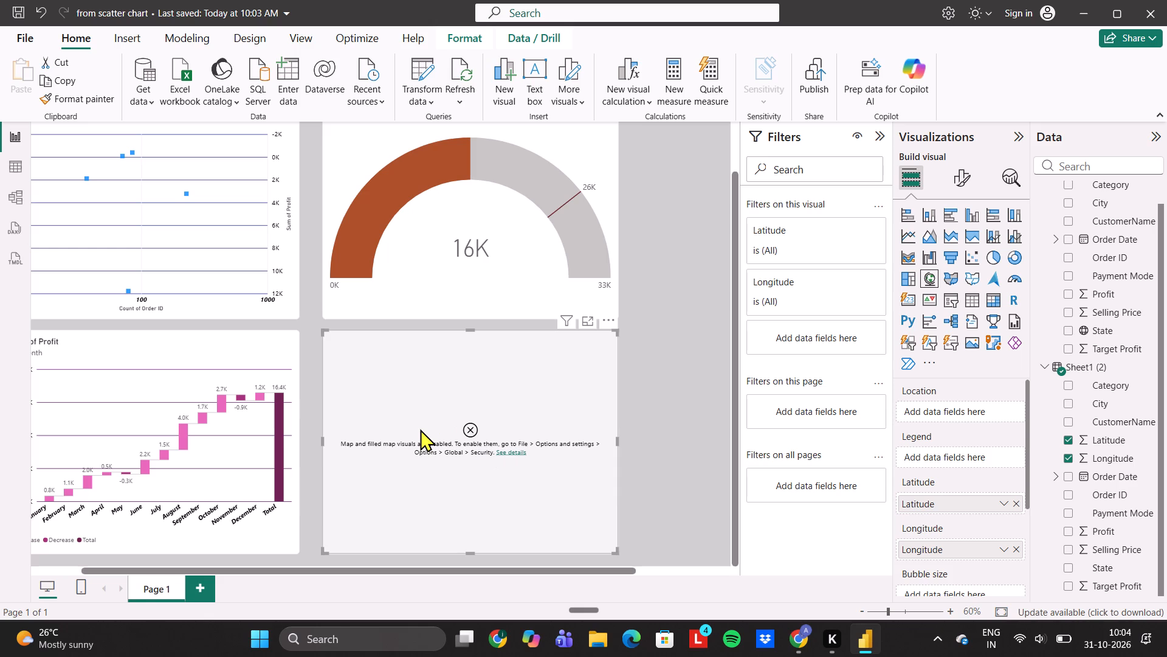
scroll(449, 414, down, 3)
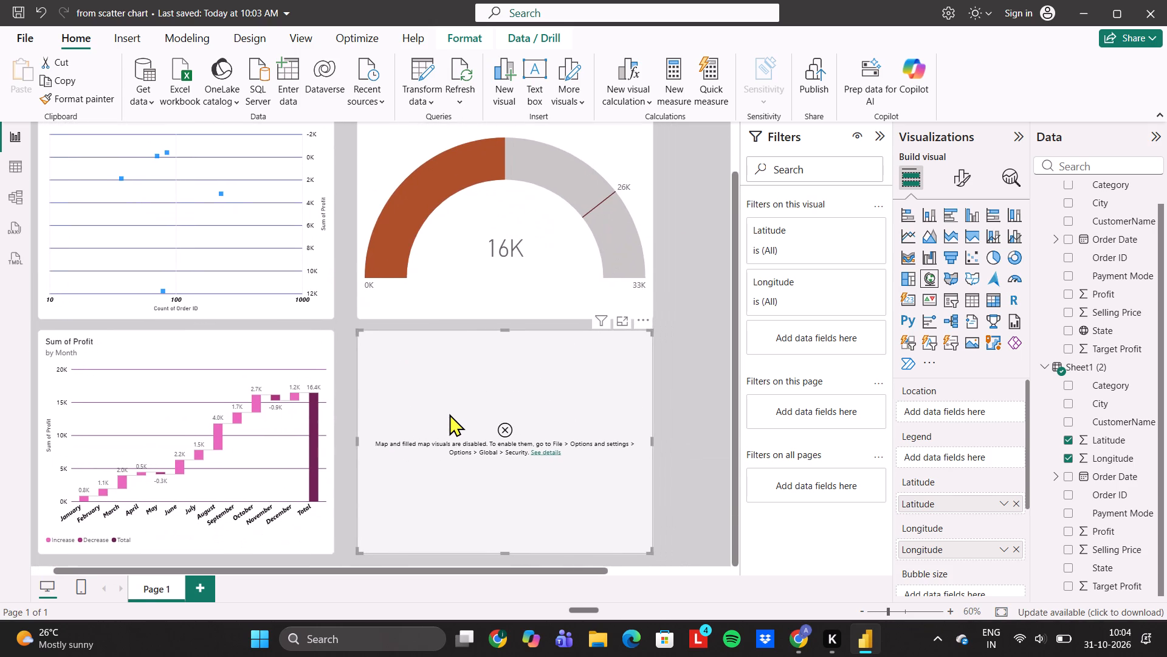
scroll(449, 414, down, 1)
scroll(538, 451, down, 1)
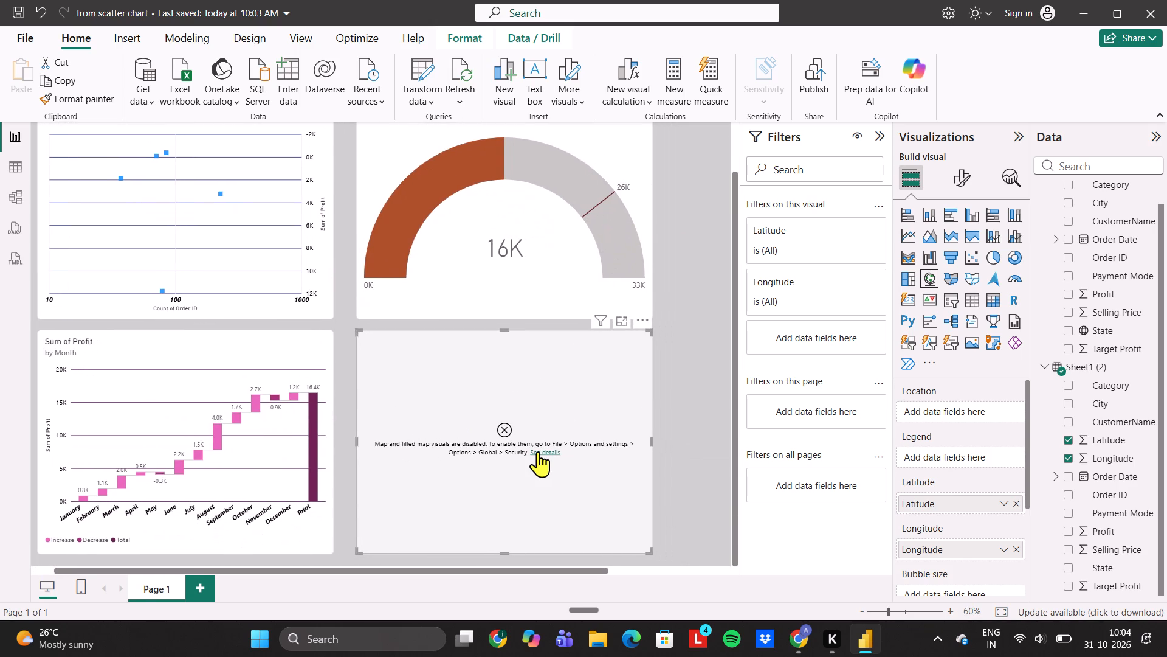
Save the report.
scroll(1030, 259, up, 1)
click(19, 15)
click(15, 16)
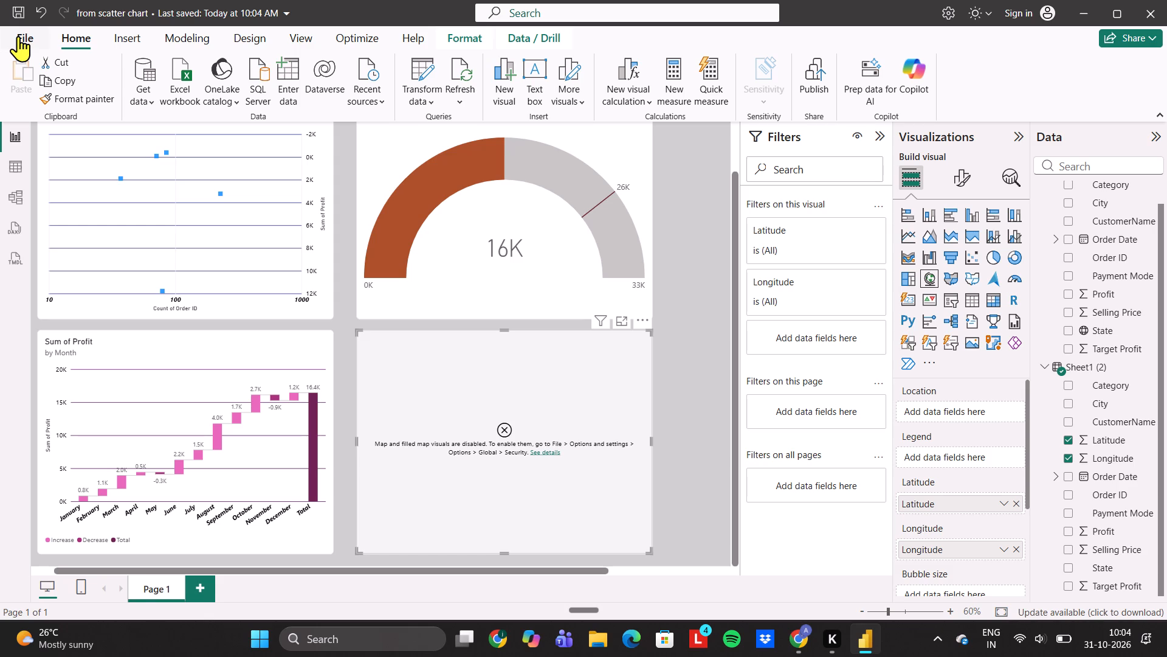
Review the Use Map and Filled Map visuals setting in the global Security options and accept the dialog.
click(18, 36)
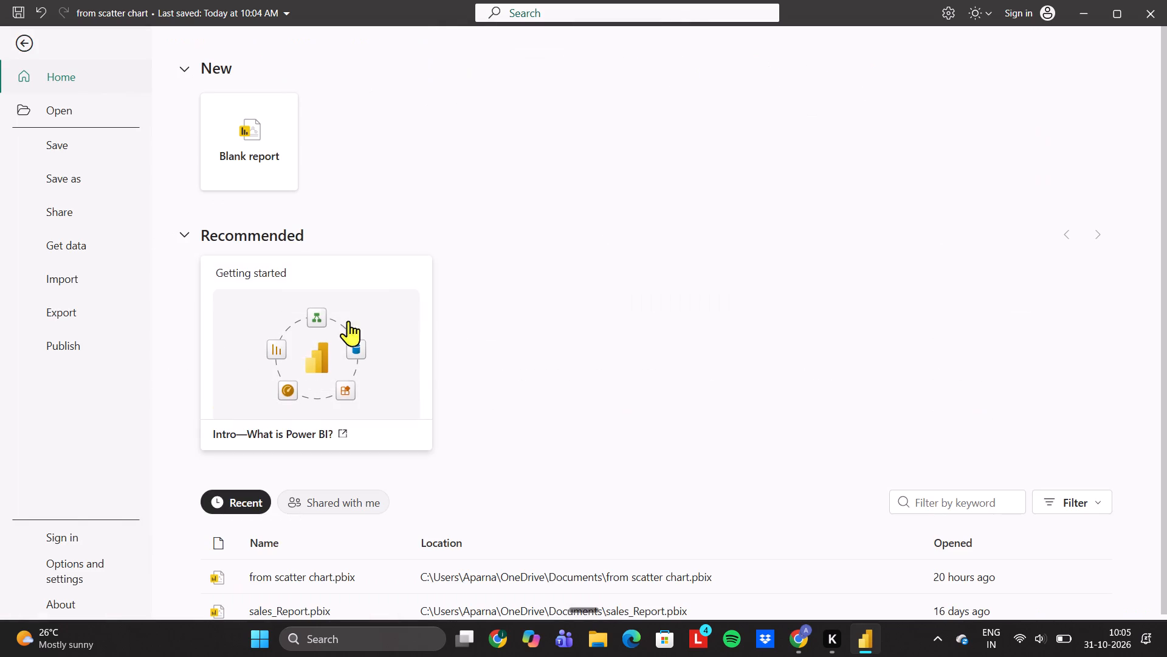
click(97, 582)
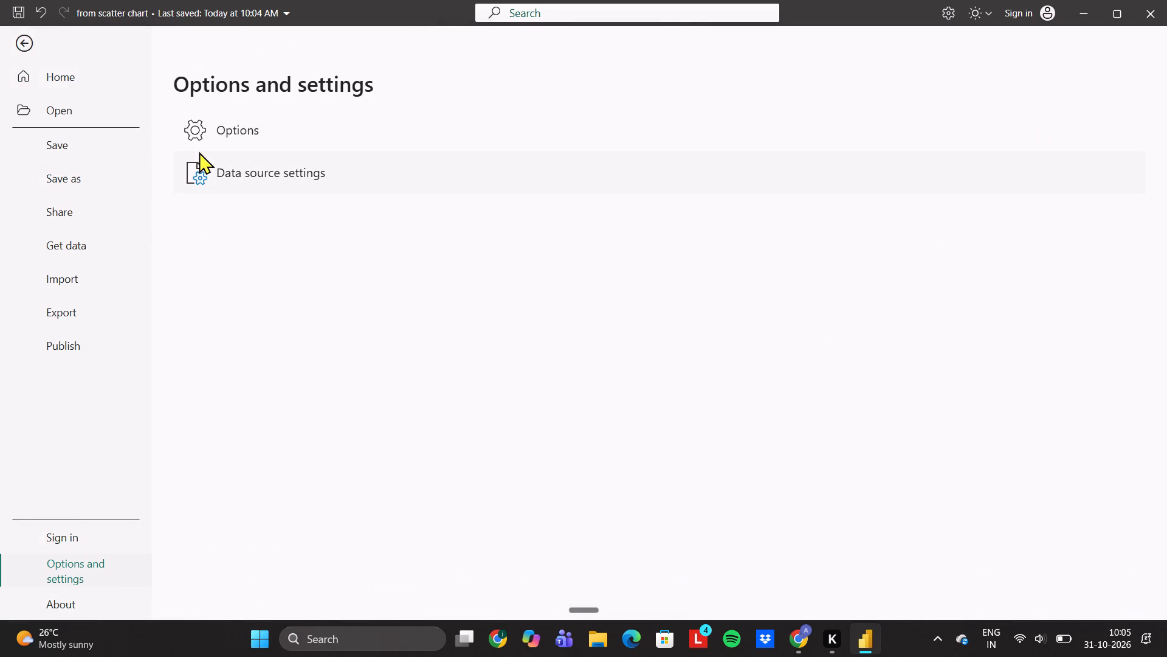
click(200, 132)
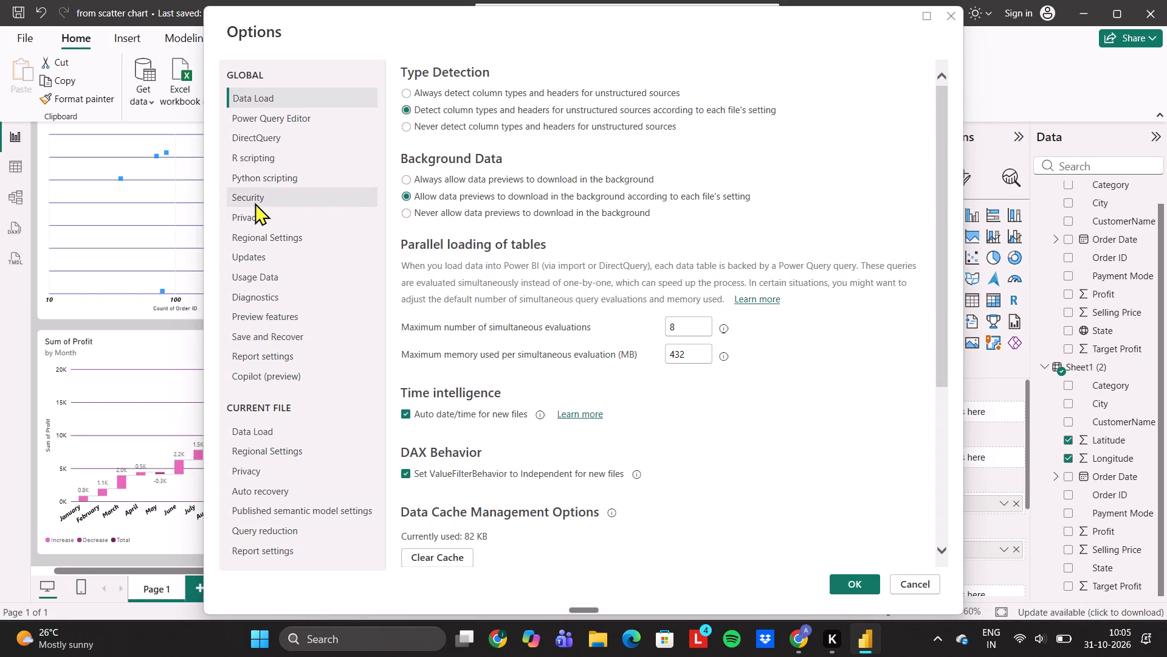
click(255, 203)
scroll(730, 566, down, 1)
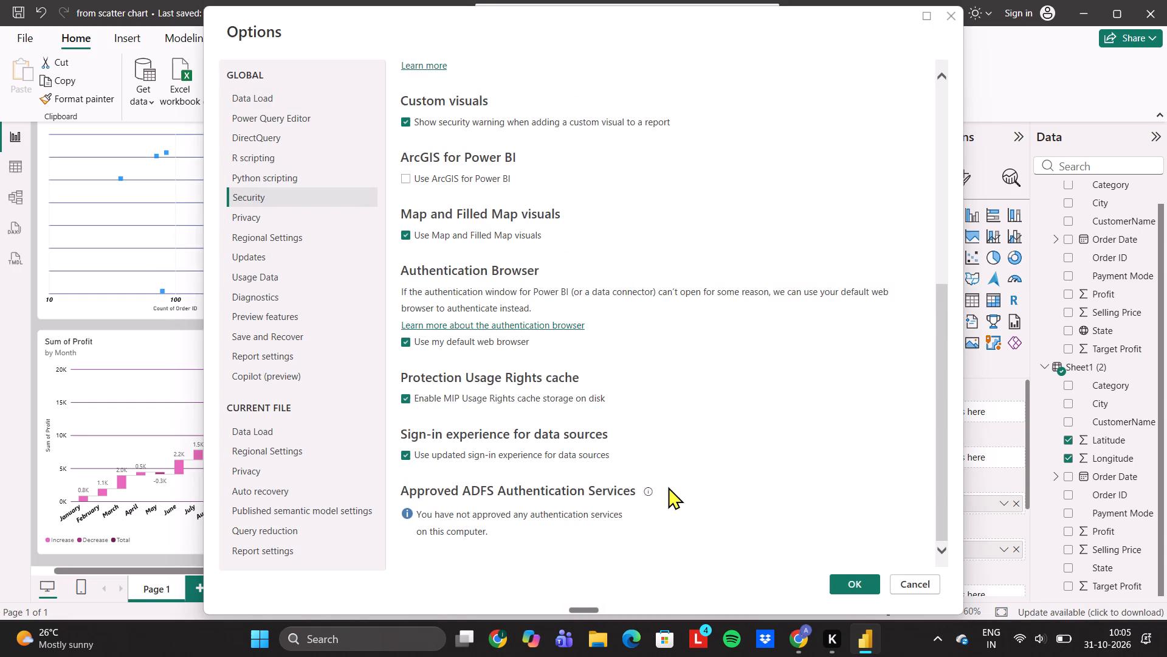
scroll(668, 487, down, 1)
click(839, 579)
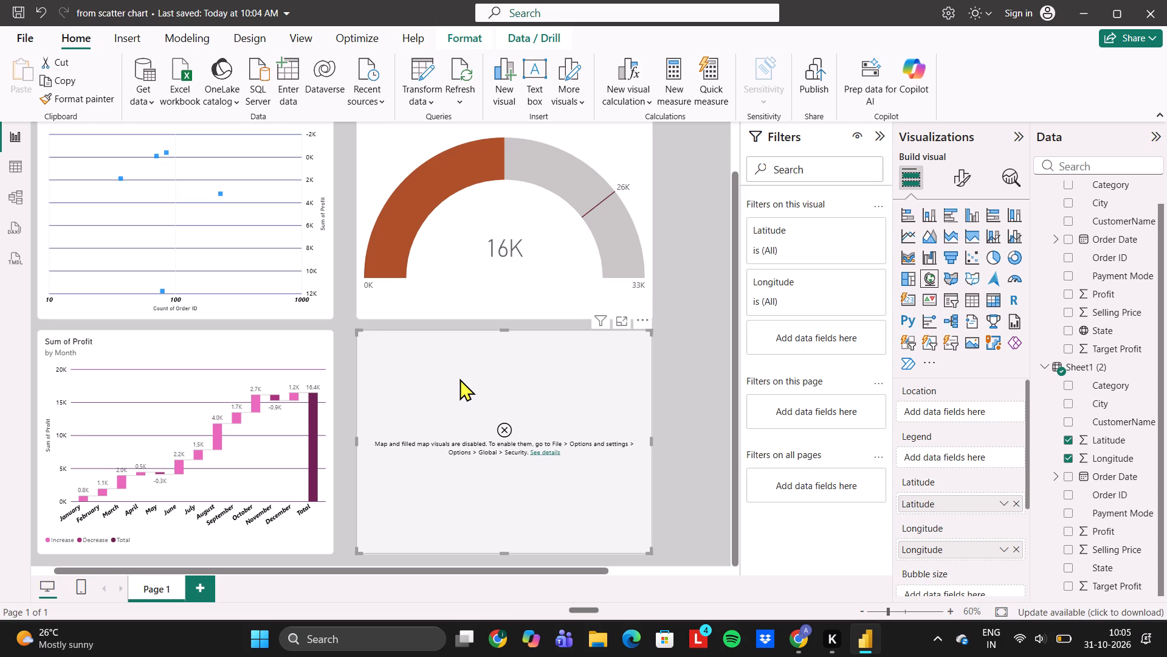
Add the State field of Sheet1 to the map visual's Location.
click(460, 378)
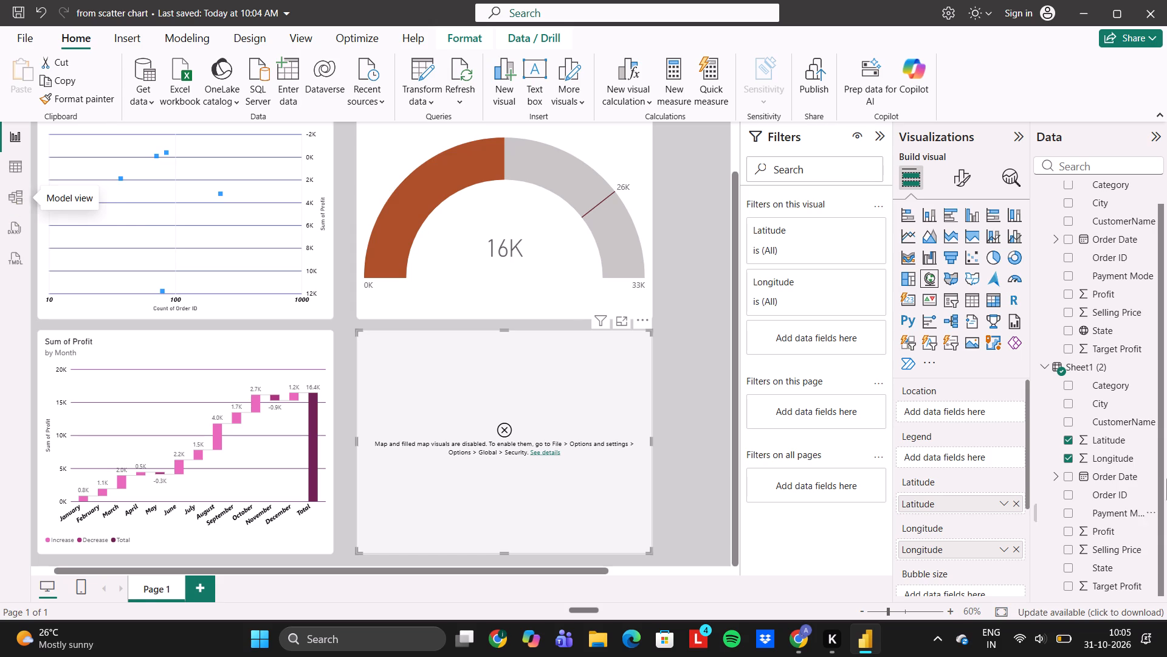
click(1066, 331)
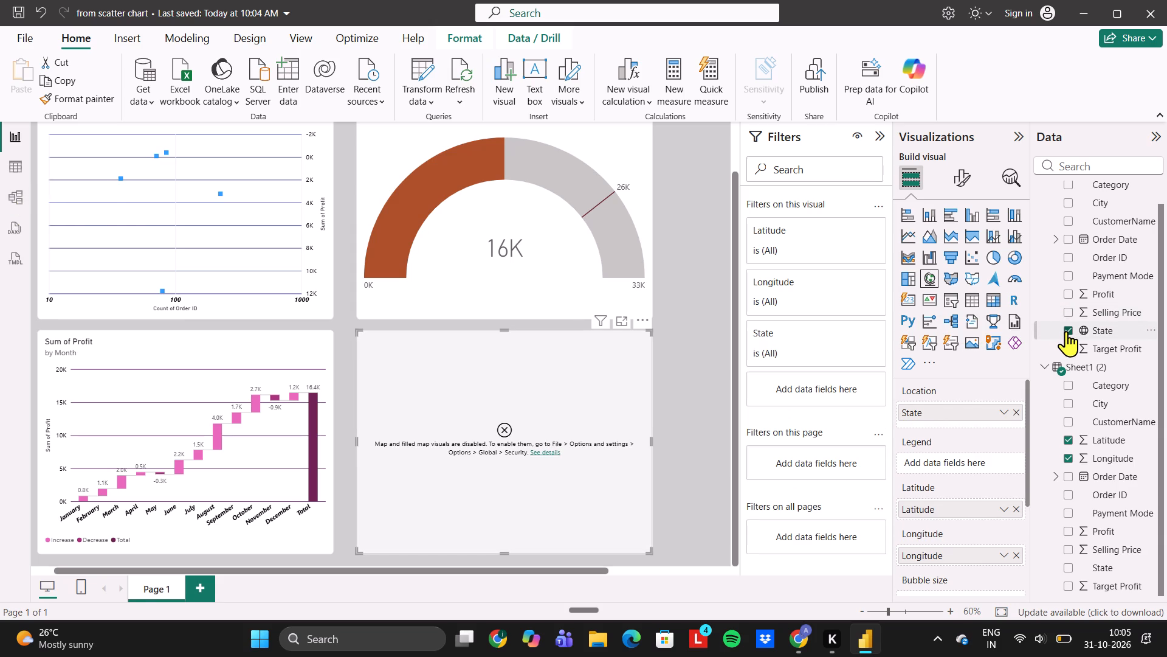
Examine the relationship between Sheet1 and Sheet1 (2) and the Sheet1 table data, returning to the report page with Sheet1's field list collapsed.
scroll(450, 462, up, 1)
scroll(300, 298, down, 1)
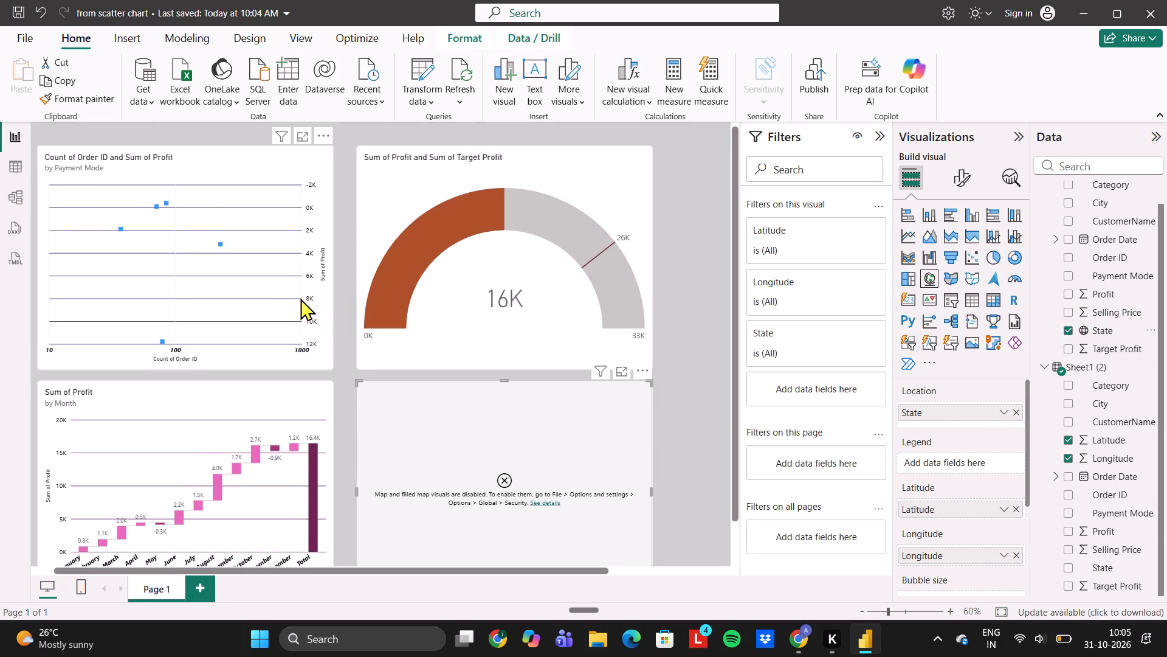
scroll(300, 298, down, 1)
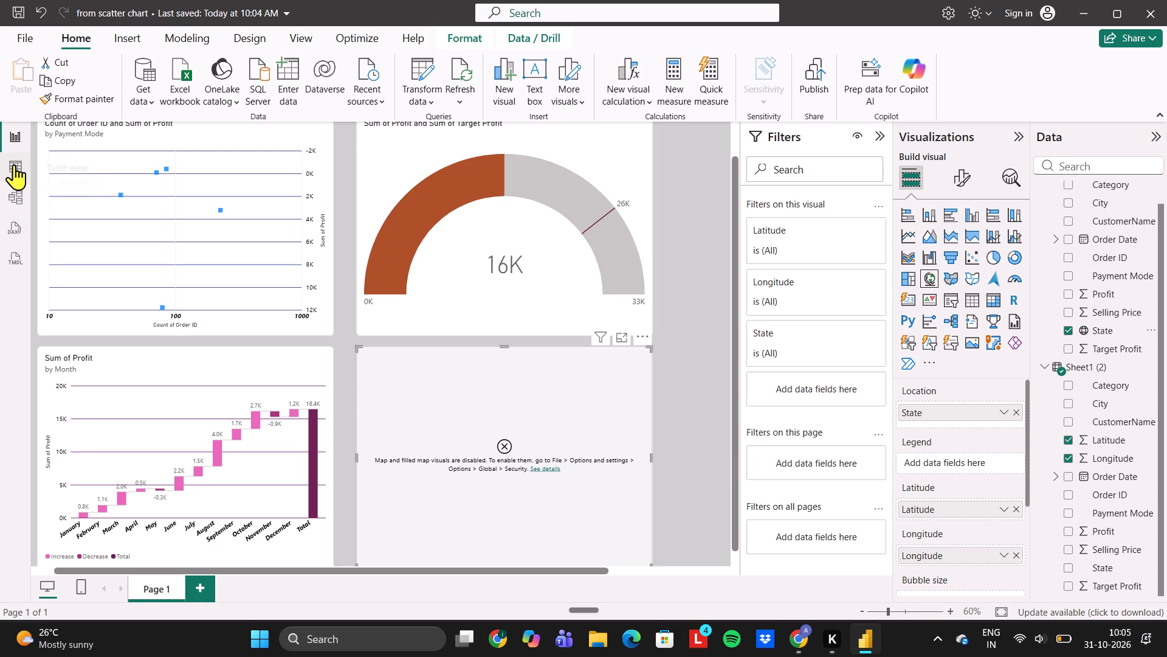
click(13, 193)
click(10, 175)
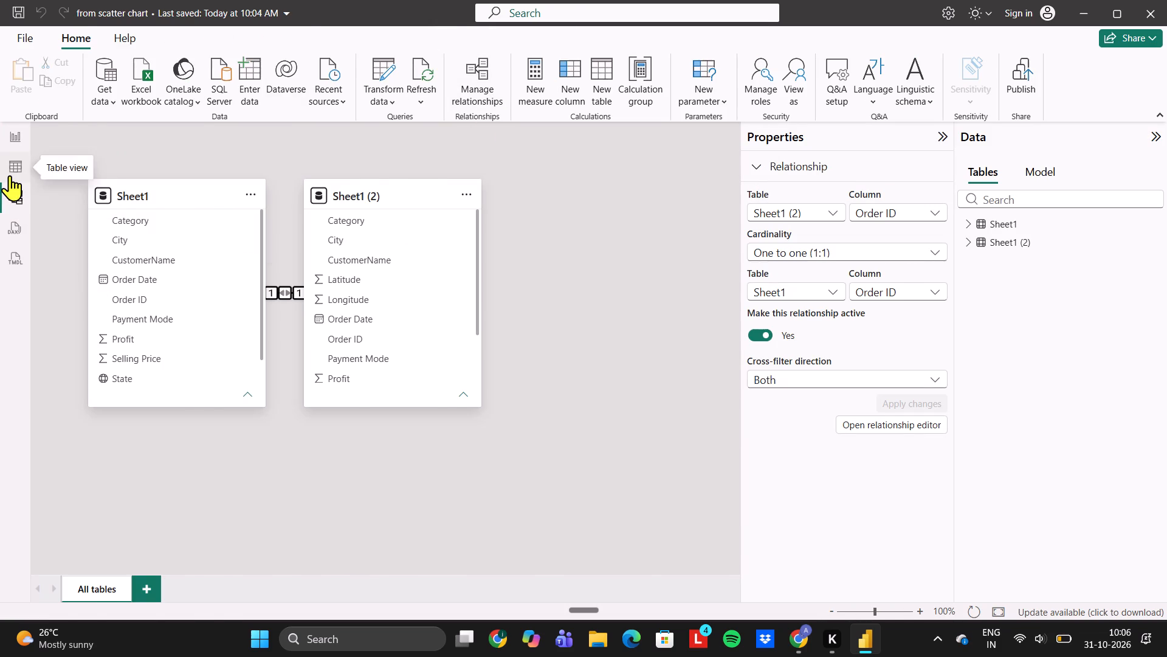
scroll(420, 283, up, 4)
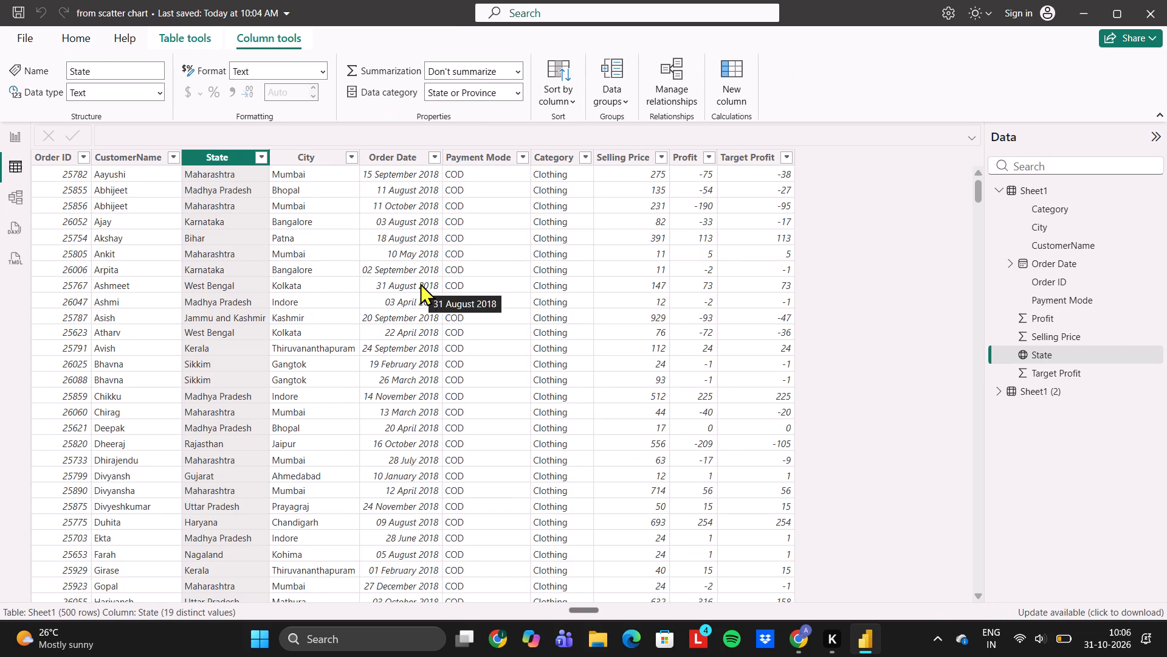
scroll(420, 283, up, 3)
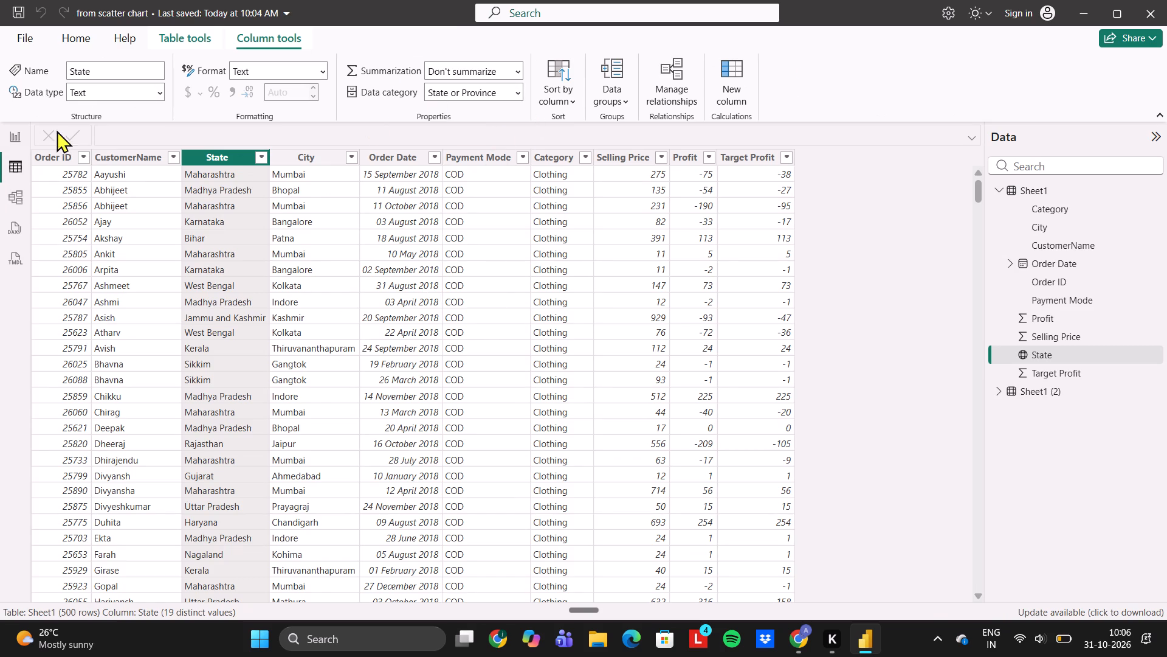
click(15, 140)
scroll(502, 418, up, 1)
scroll(502, 418, down, 2)
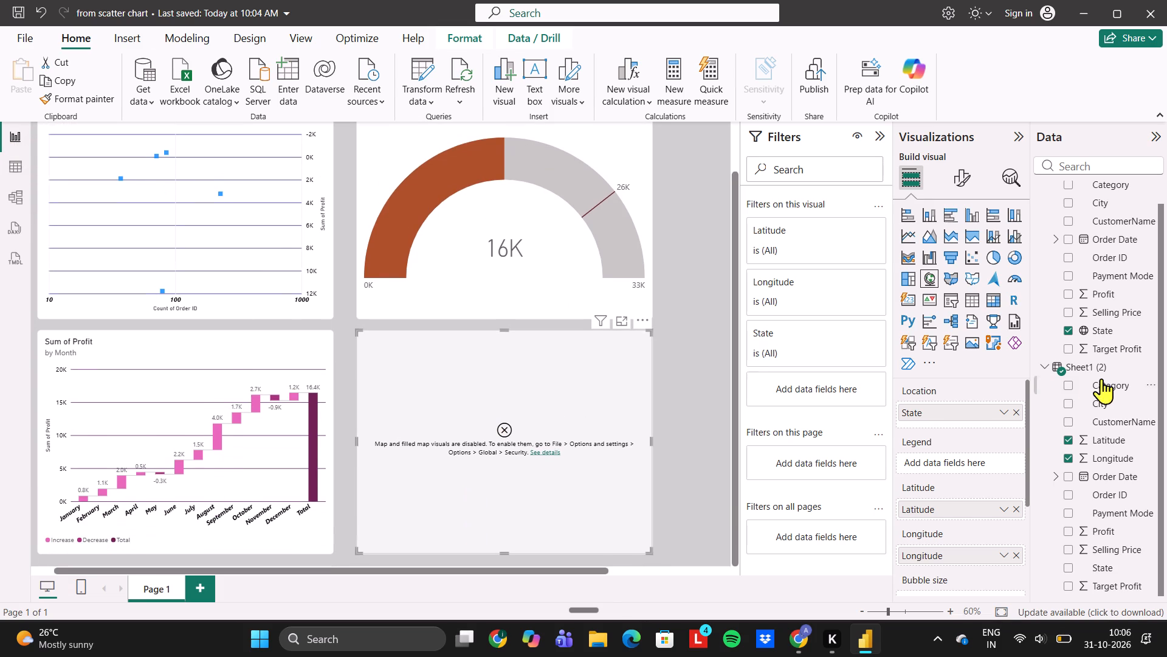
scroll(1129, 372, up, 2)
click(1047, 189)
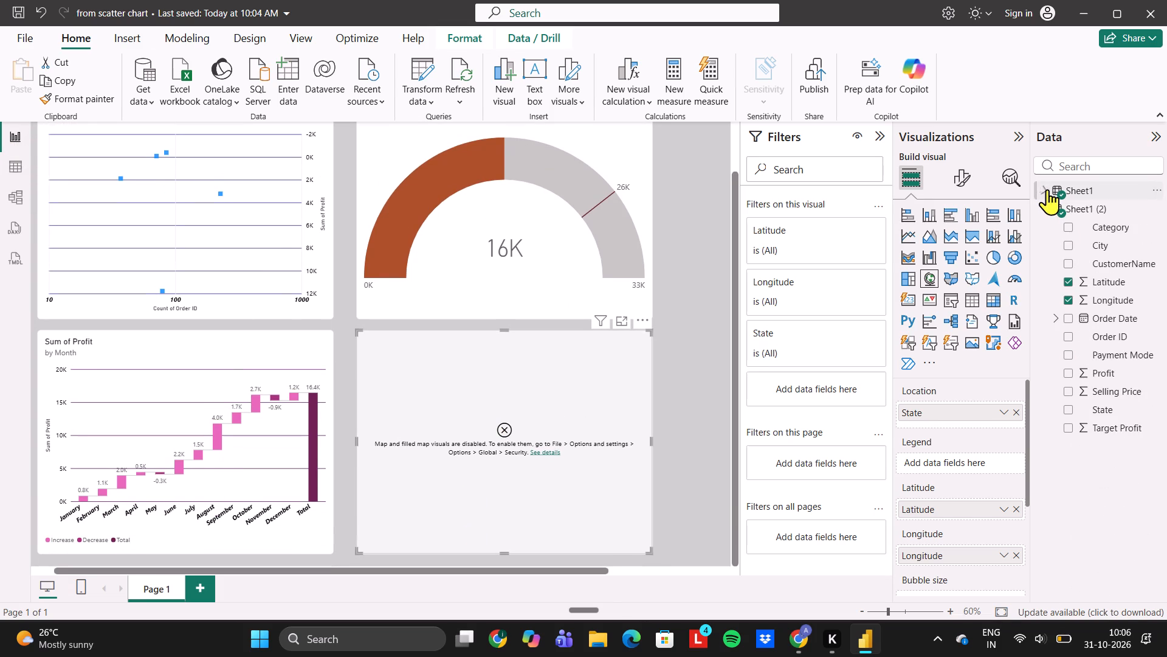
scroll(1083, 333, up, 2)
Save the report with State added to the map visual.
key(ctrl+s)
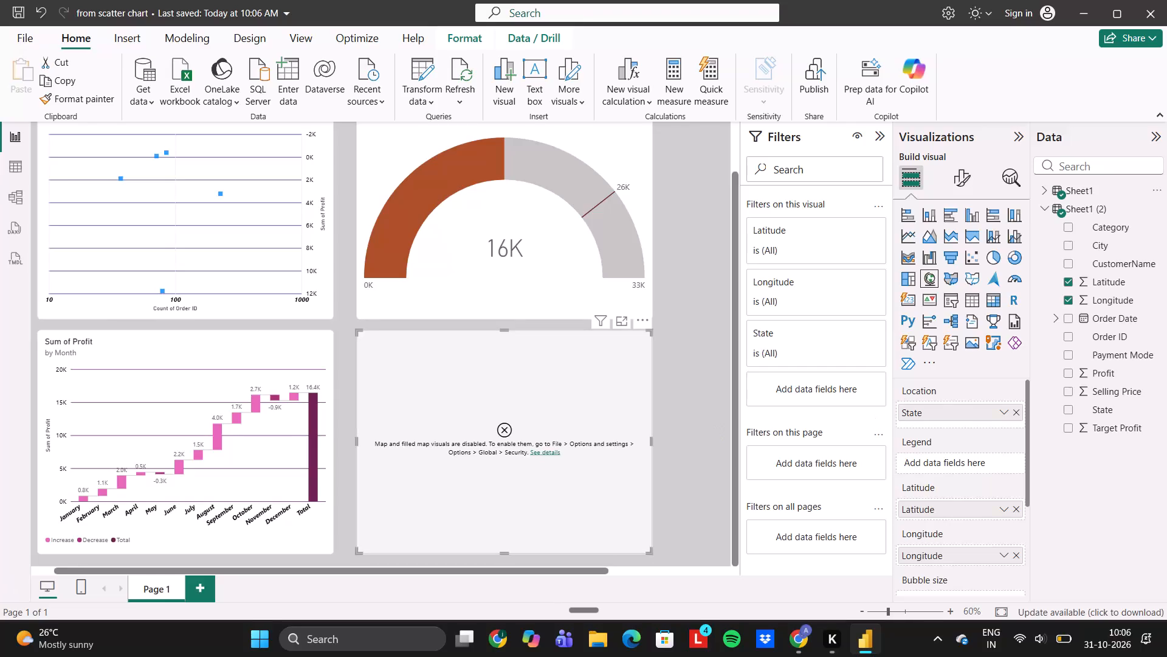
key(ctrl+s)
Close and relaunch Power BI Desktop, and reopen the recent report from scatter chart.pbix.
click(1140, 13)
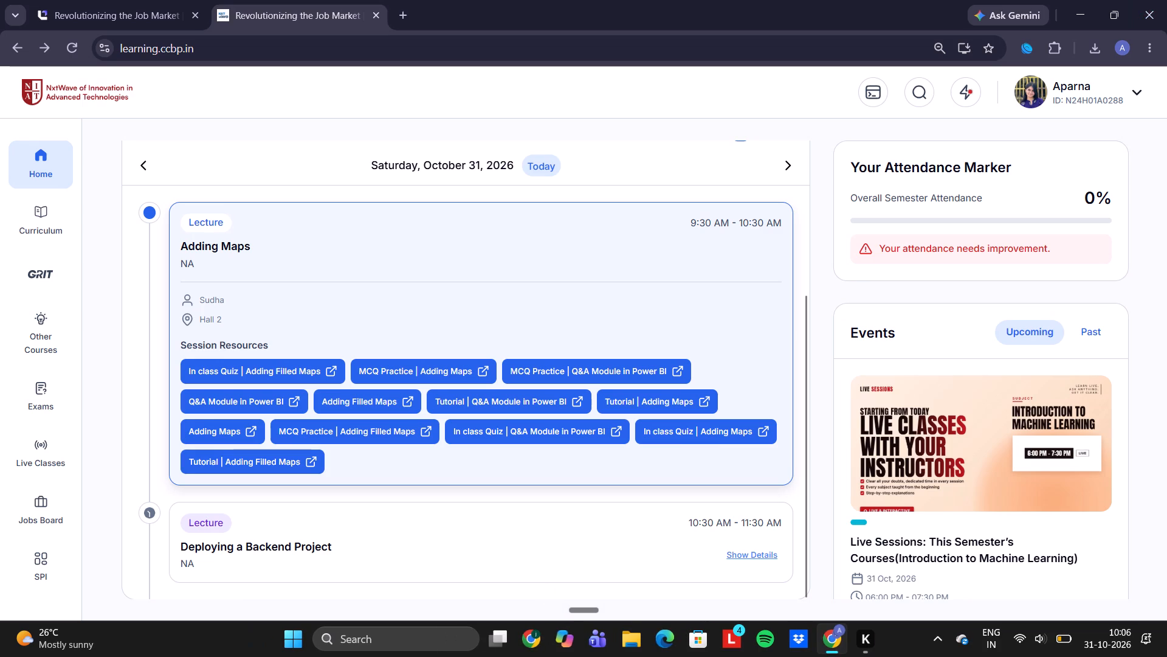
click(356, 637)
text(po)
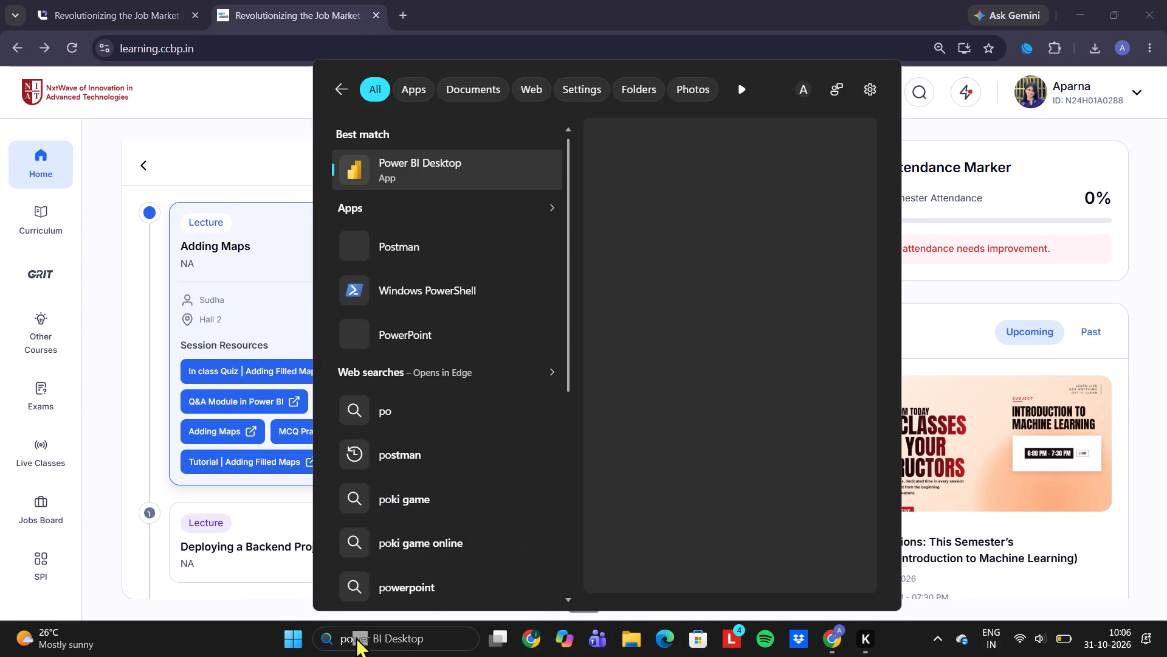
click(380, 145)
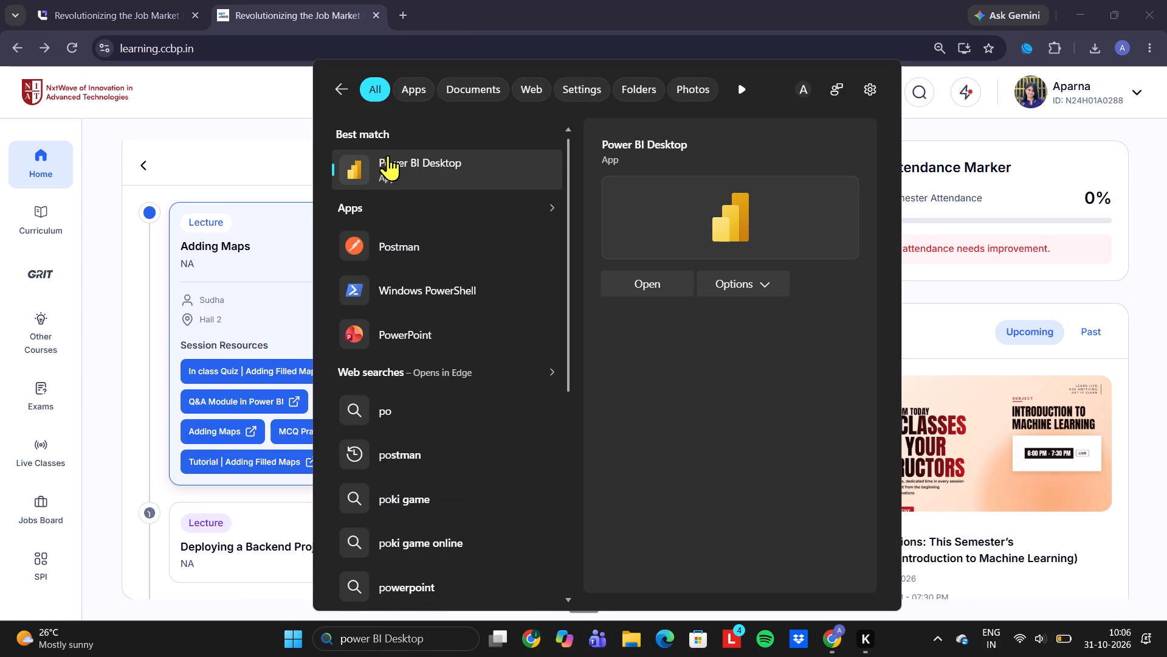
click(398, 165)
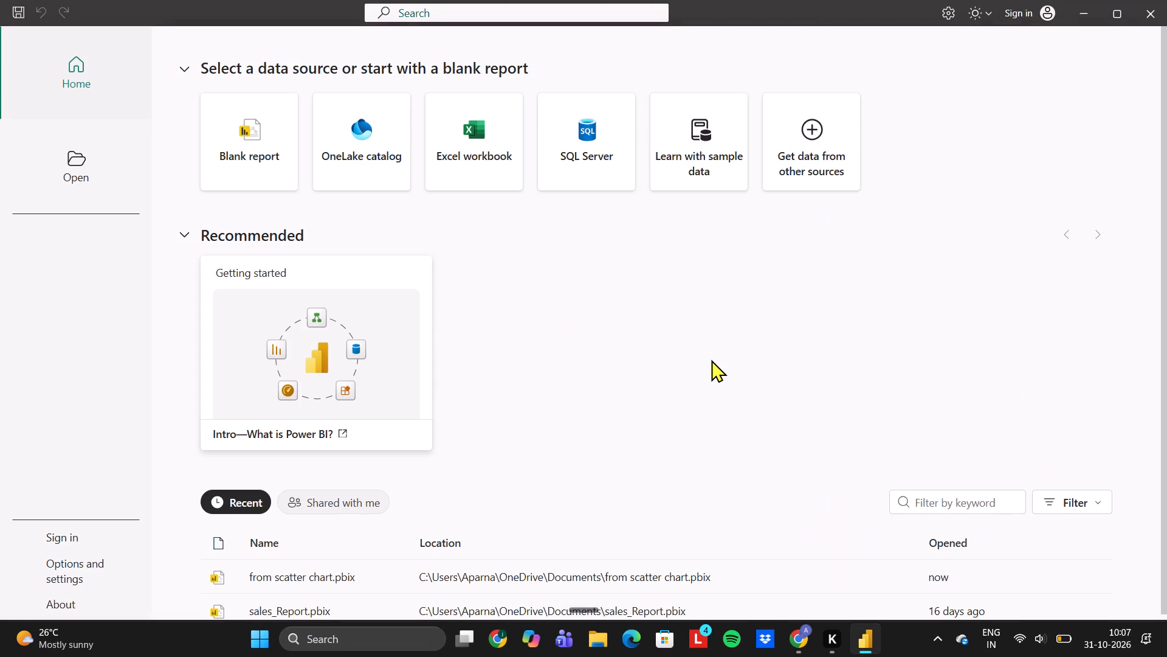
click(308, 572)
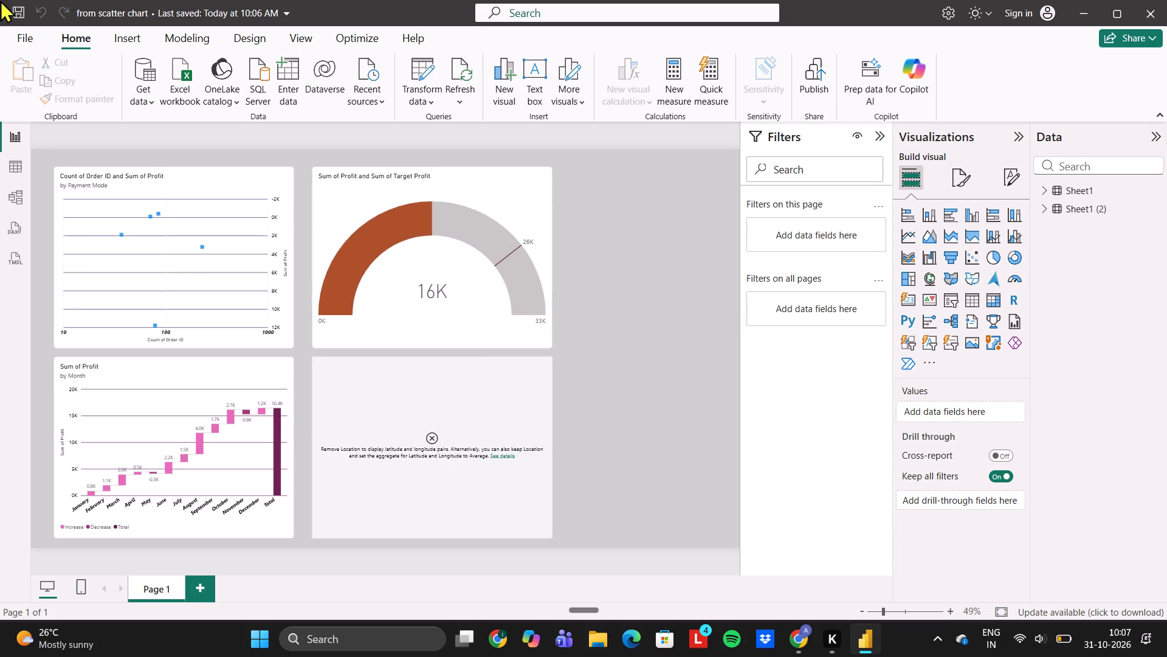
Examine the global Data Load and Security options, including the Map and Filled Map visuals setting, and the current file's Privacy options.
click(27, 32)
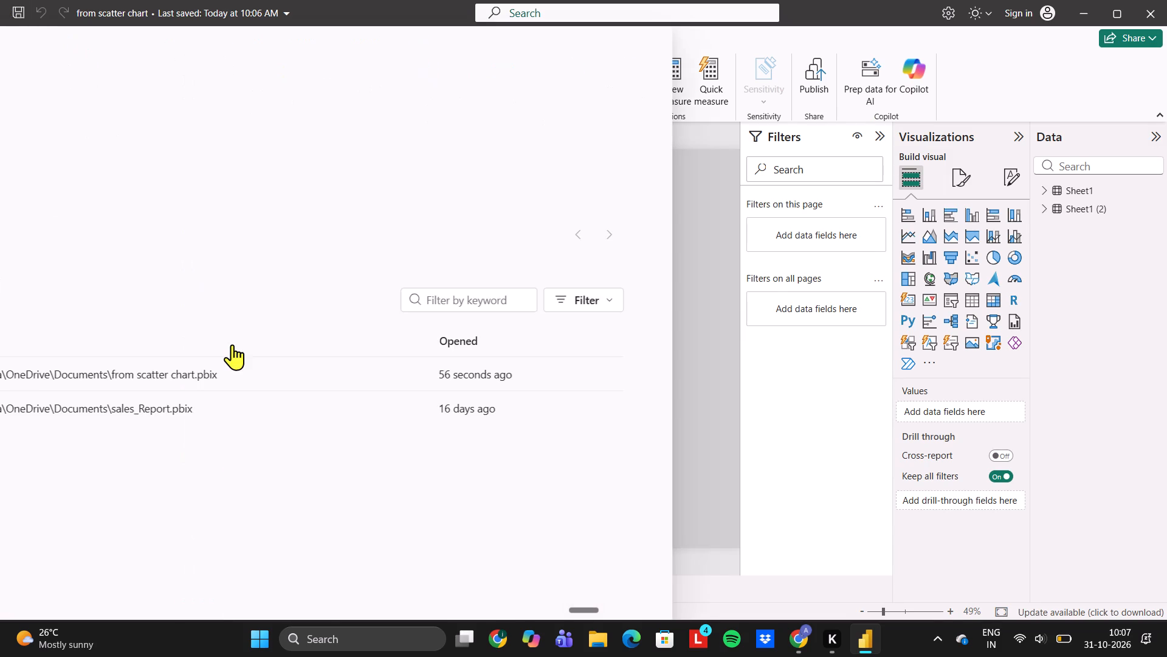
click(86, 570)
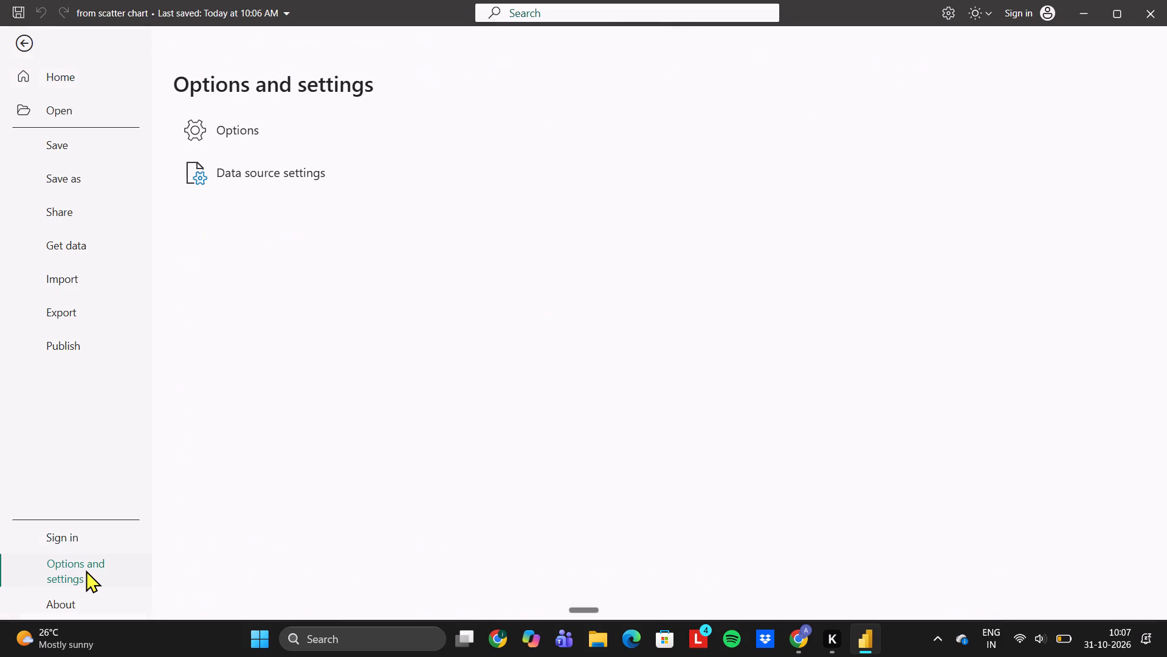
click(276, 129)
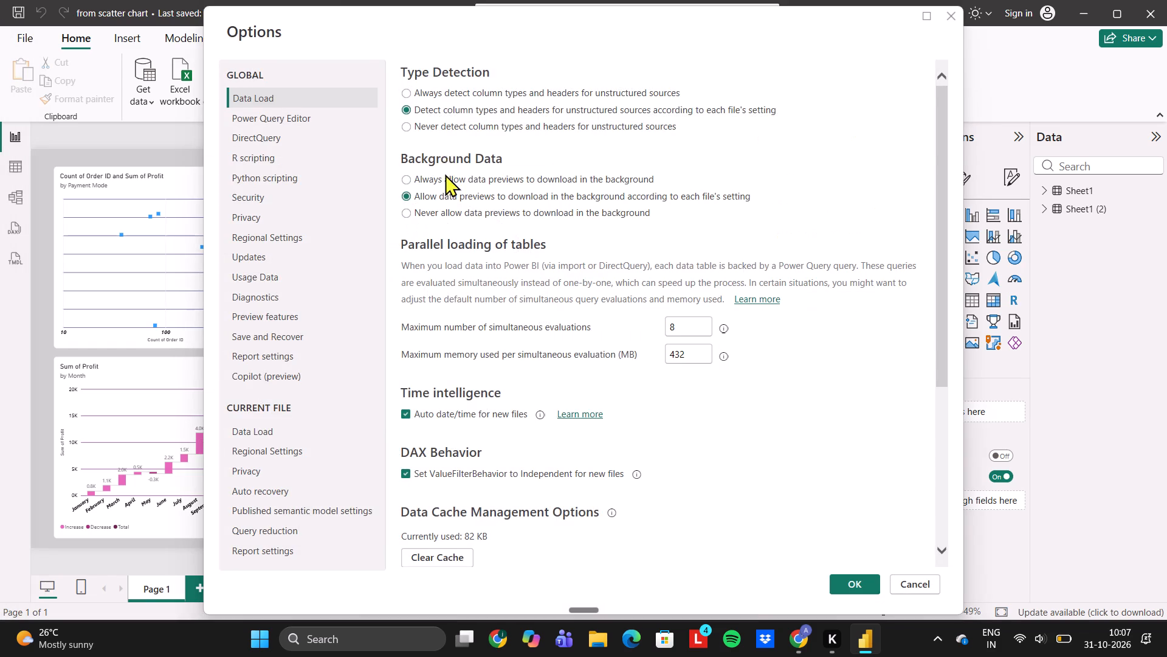
scroll(458, 303, up, 1)
scroll(458, 303, down, 3)
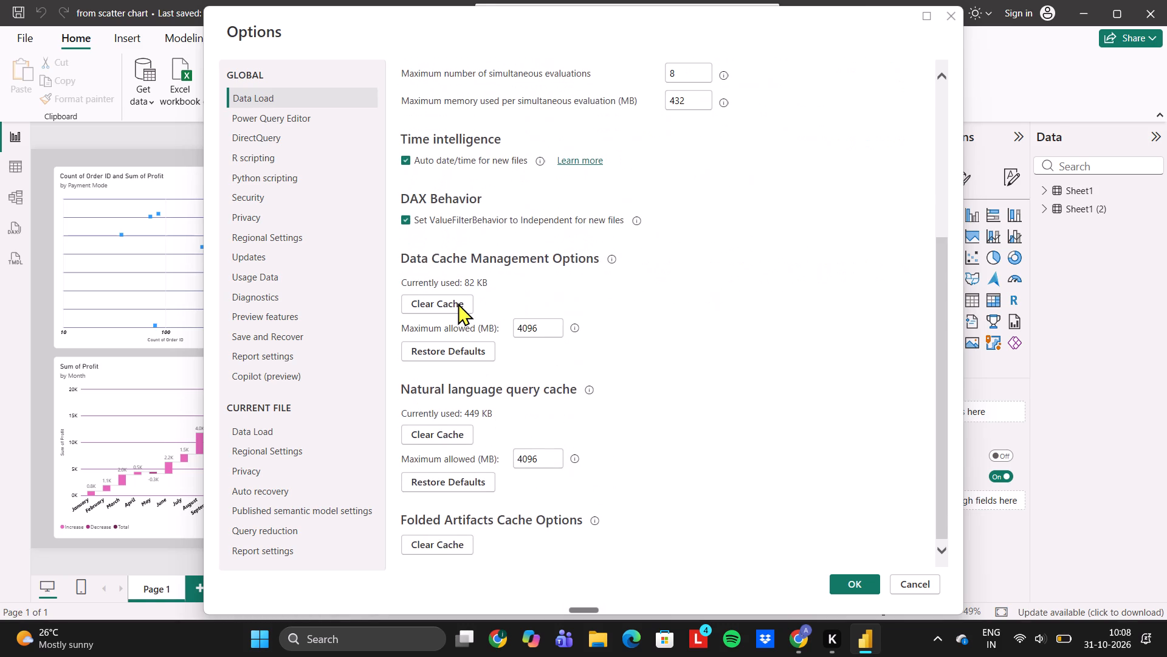
scroll(458, 303, down, 4)
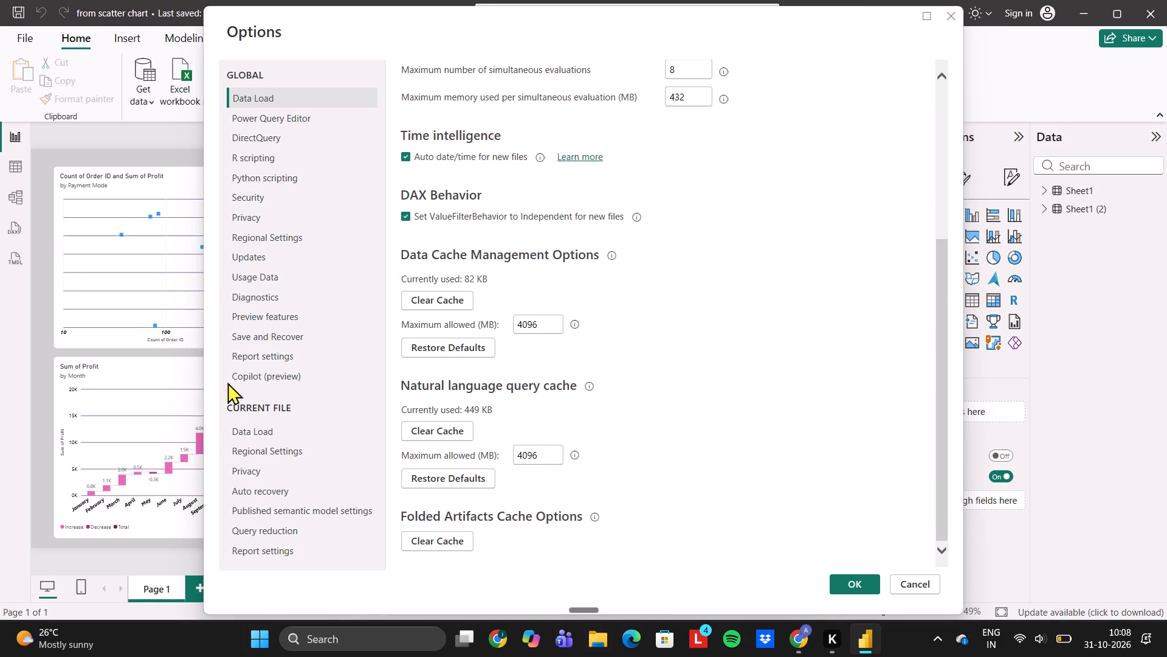
click(264, 198)
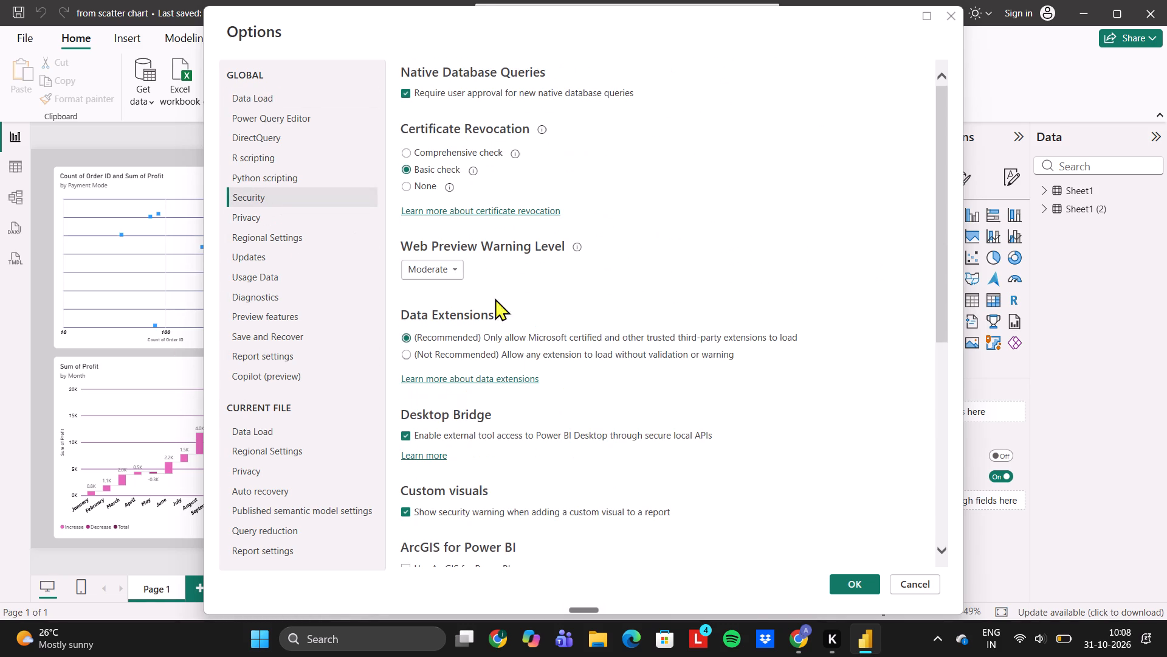
scroll(485, 416, down, 3)
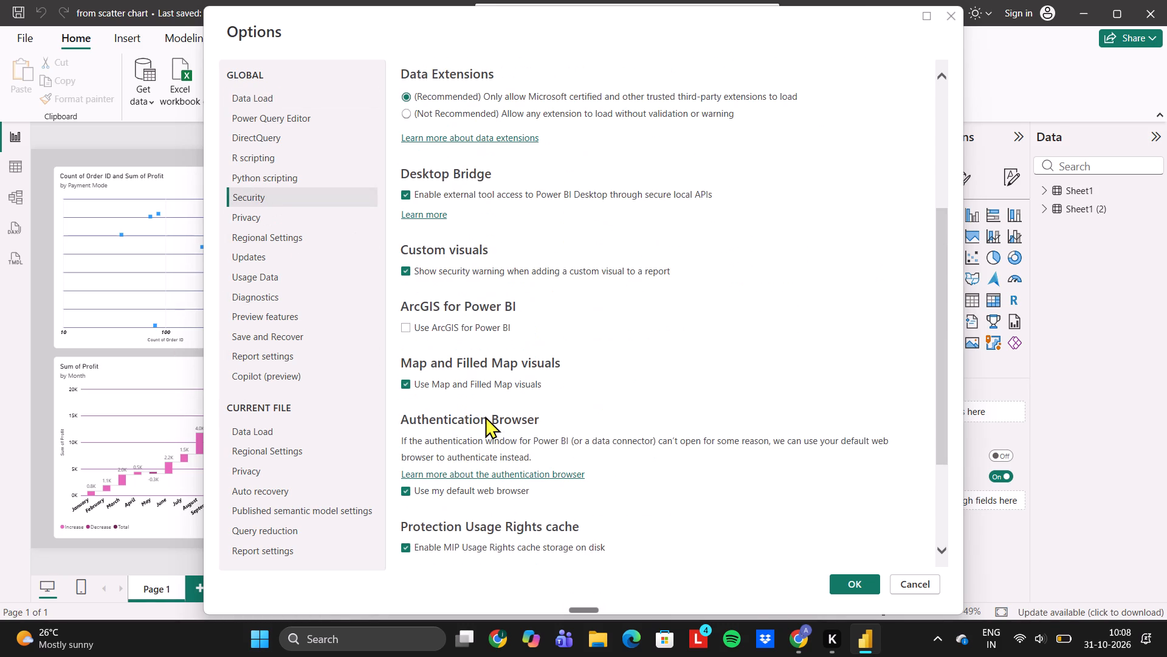
scroll(464, 260, up, 1)
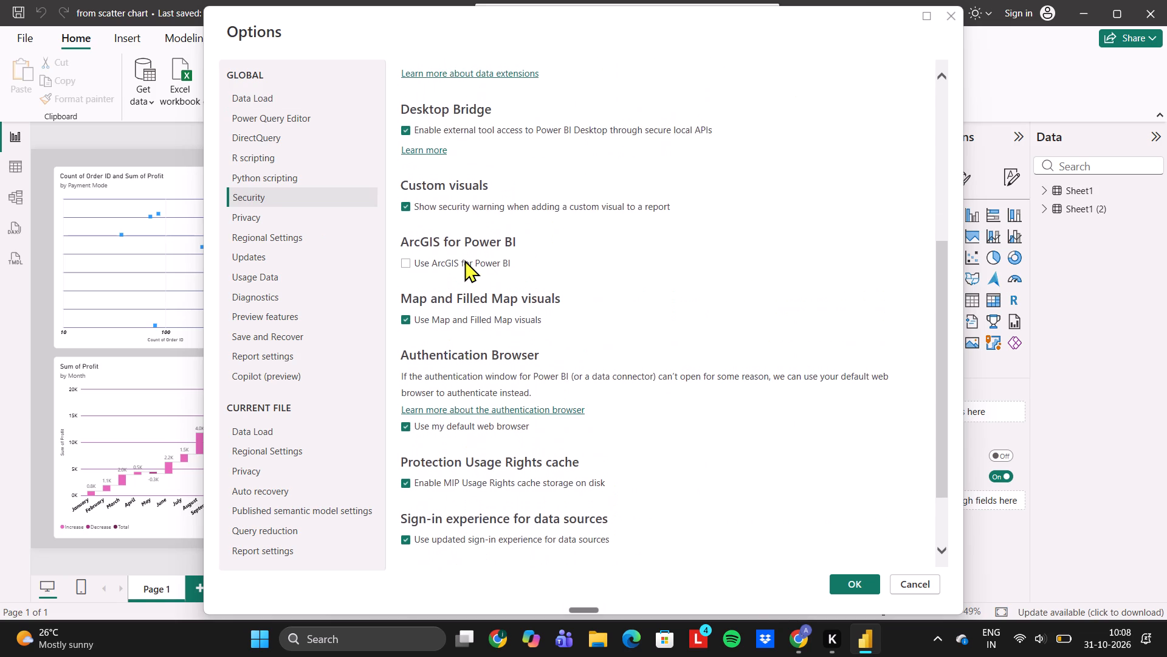
scroll(464, 260, up, 1)
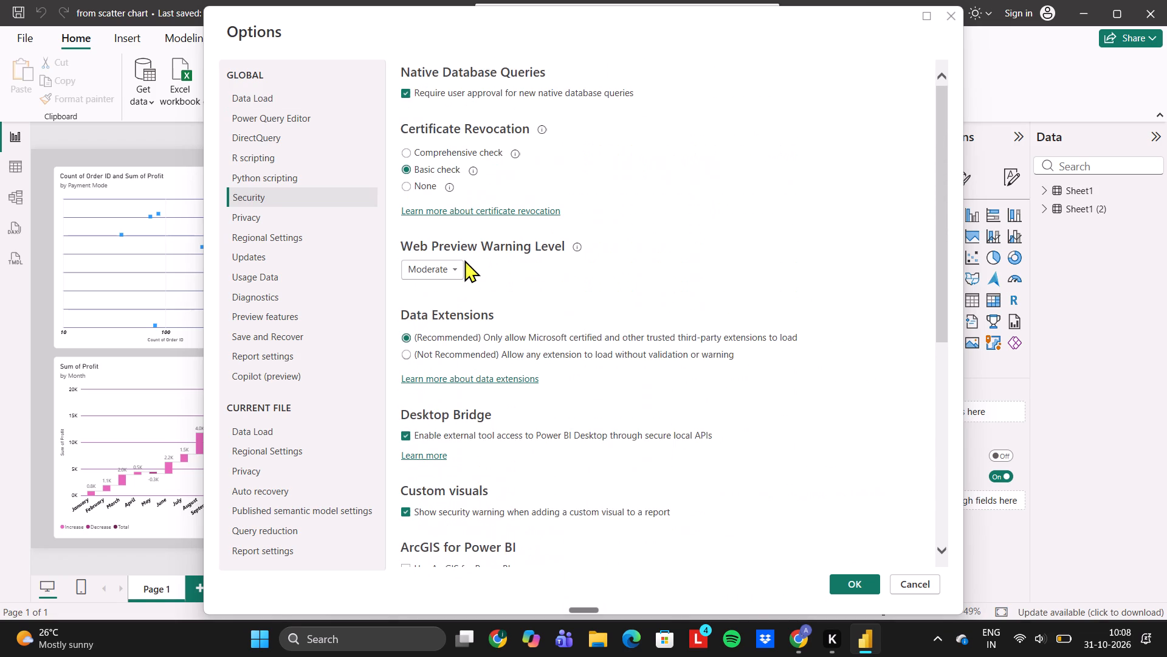
scroll(464, 260, up, 1)
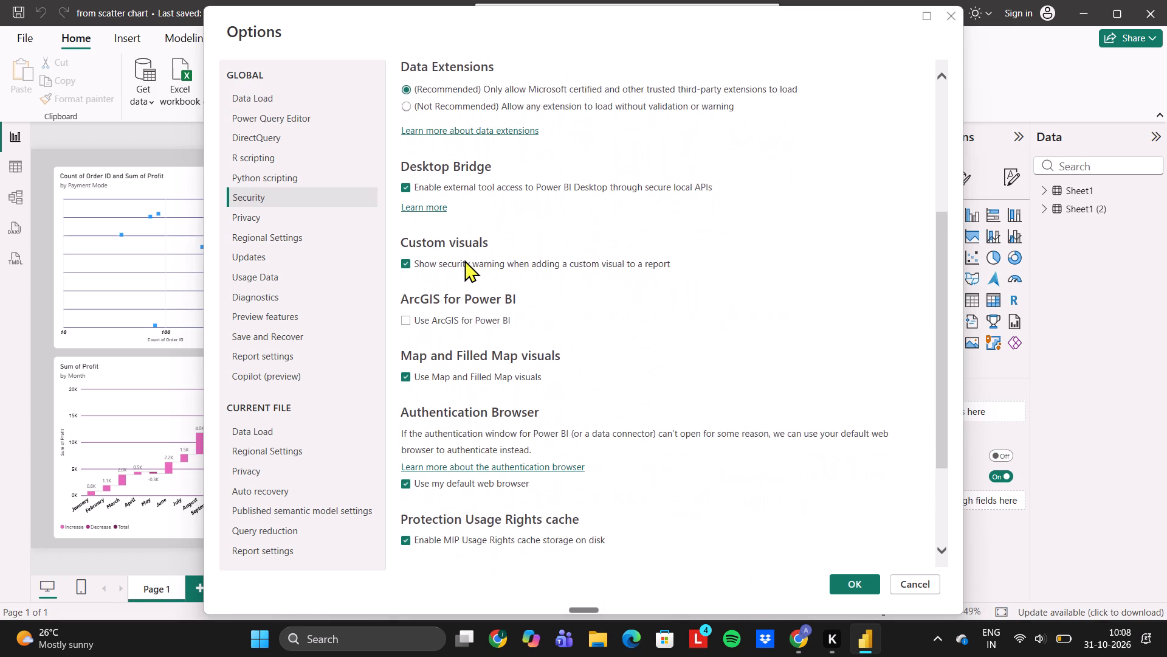
scroll(464, 260, down, 1)
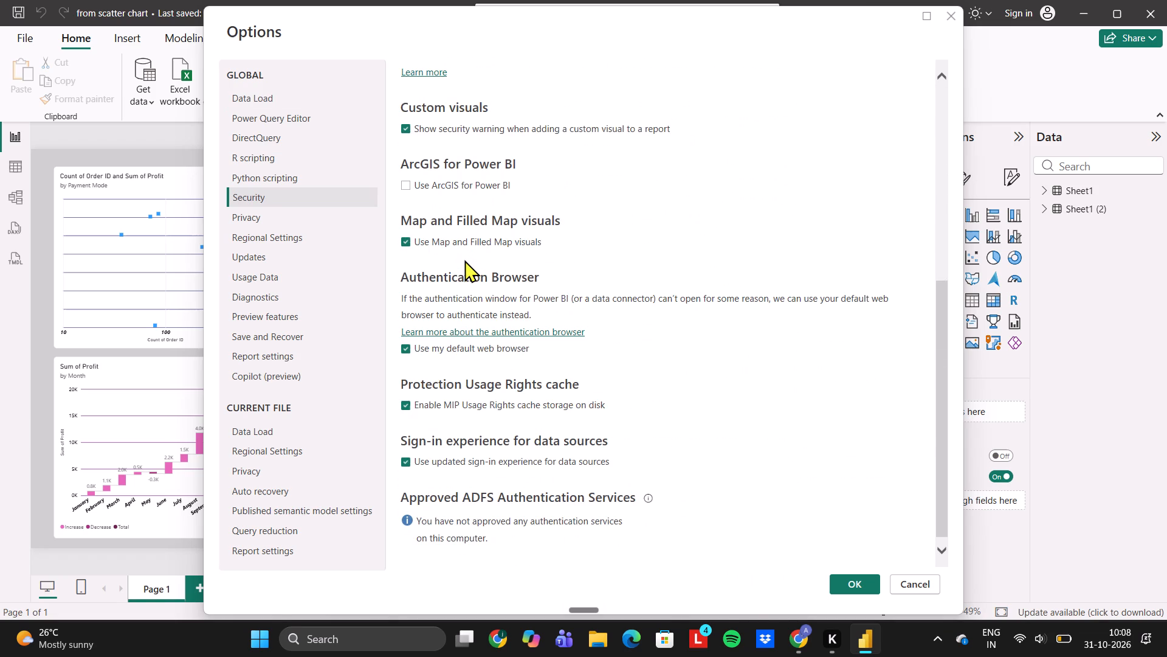
scroll(464, 260, down, 1)
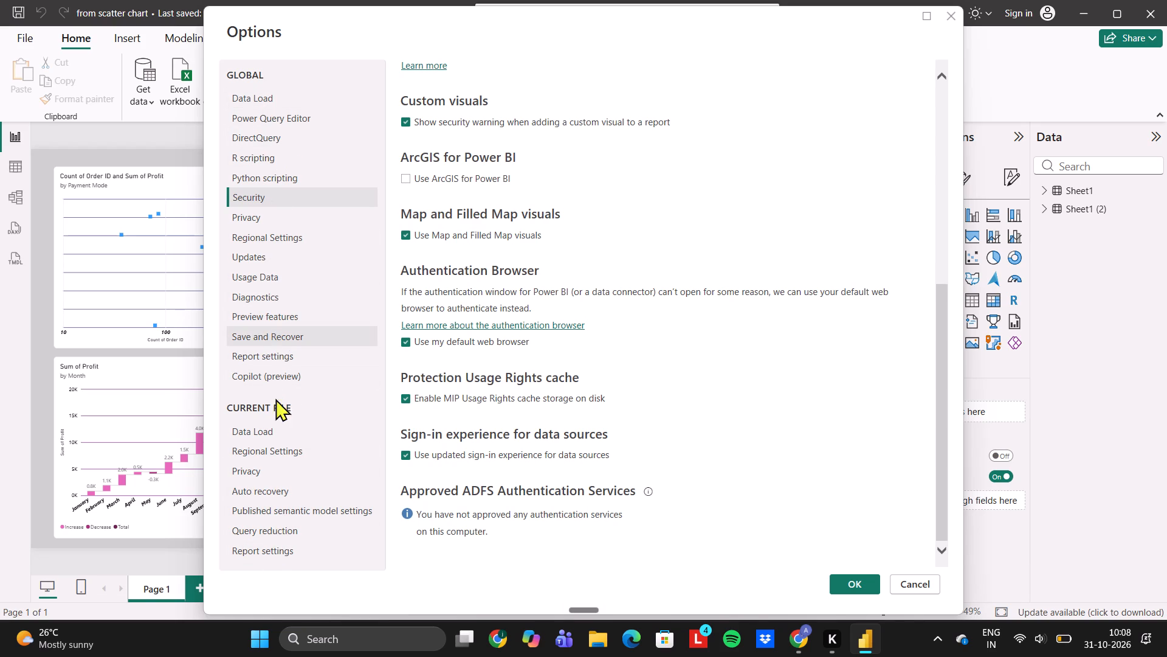
click(272, 470)
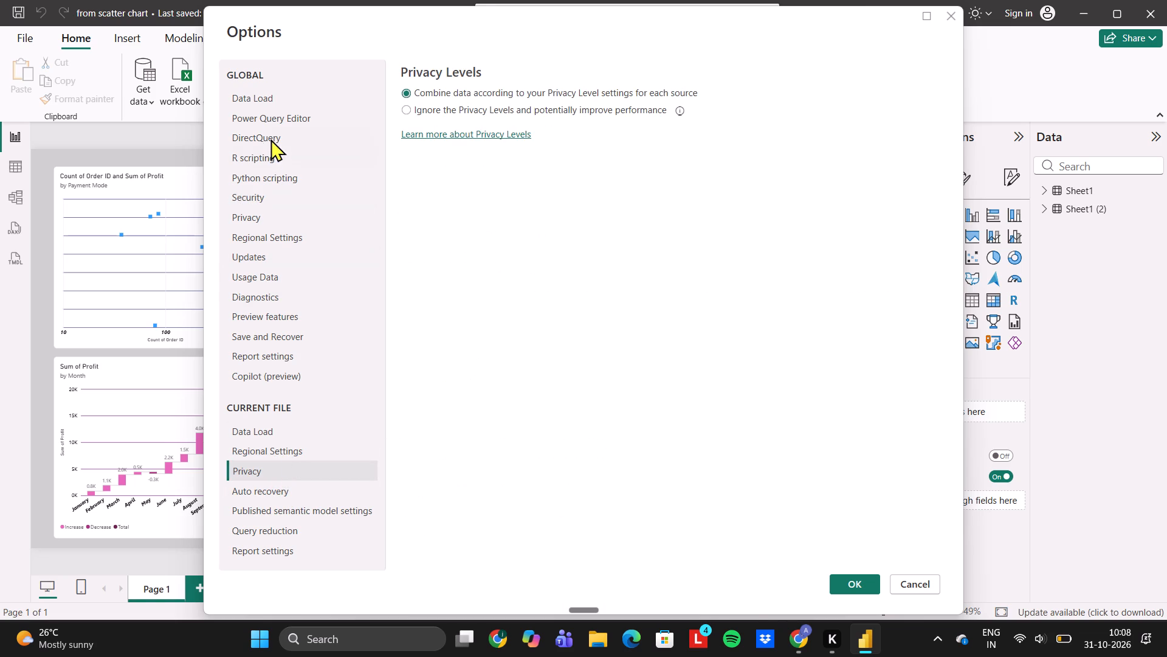
click(259, 91)
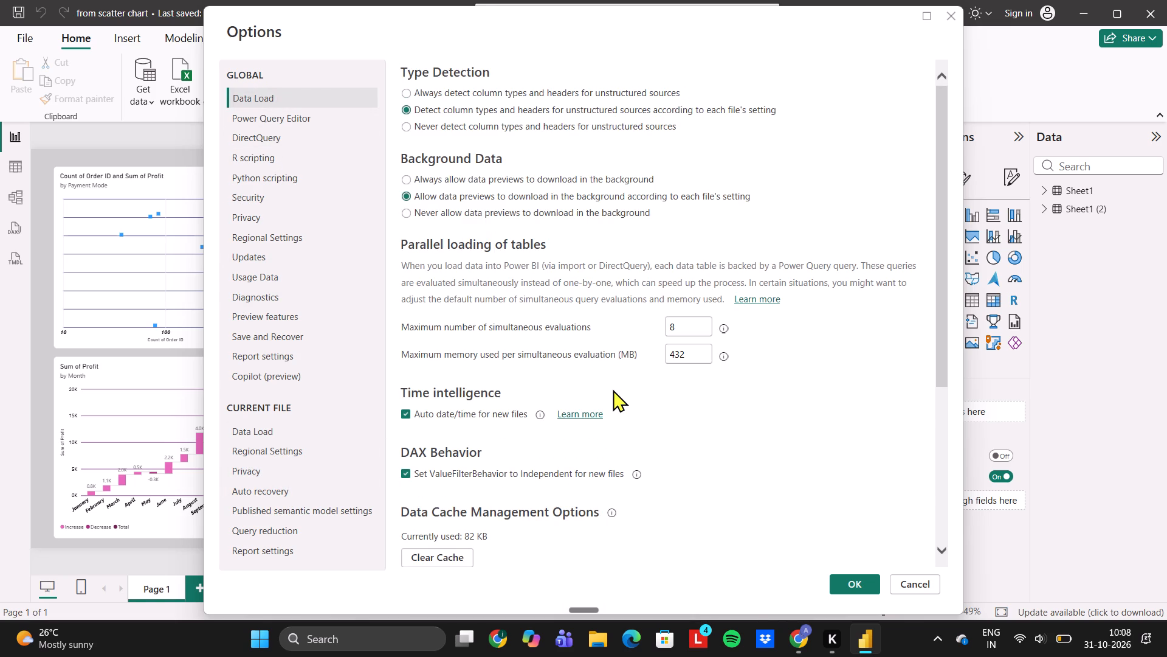
scroll(613, 389, down, 3)
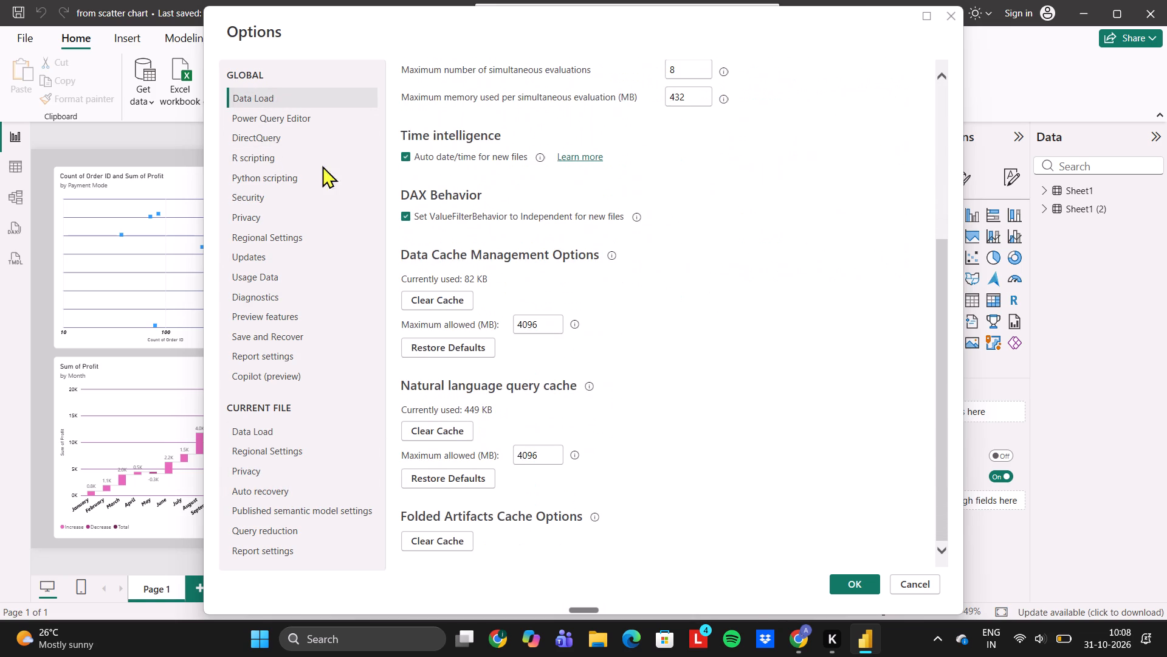
Enable "Always allow parameterization in data source and transformation dialogs" in the global Power Query Editor options and apply it.
click(253, 122)
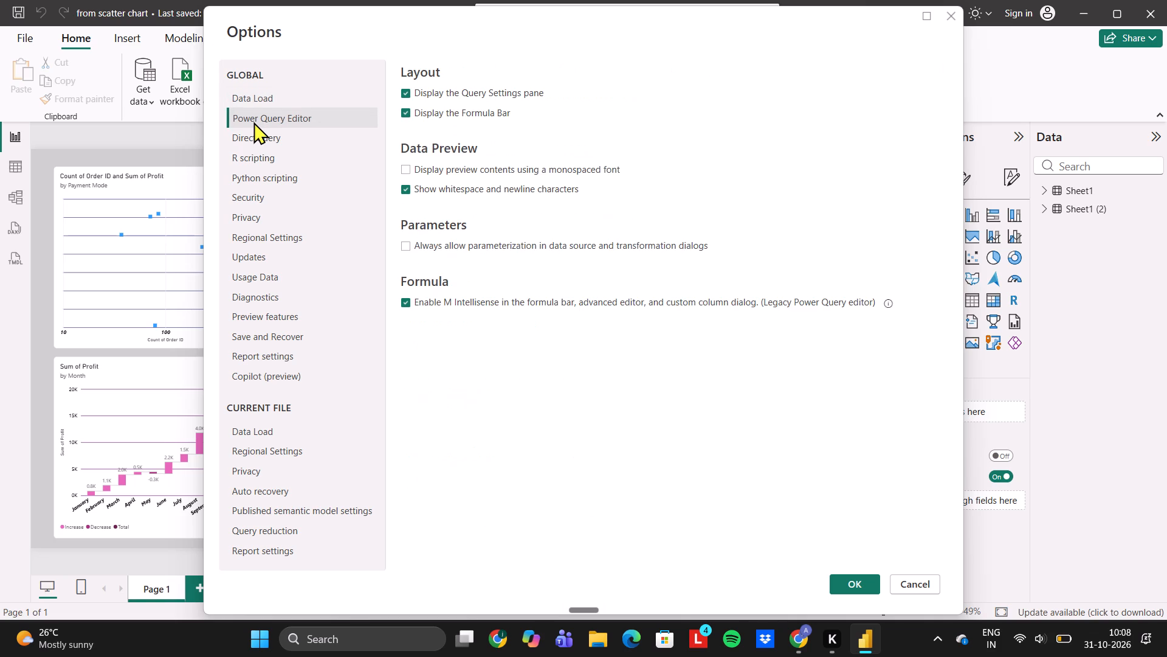
click(408, 235)
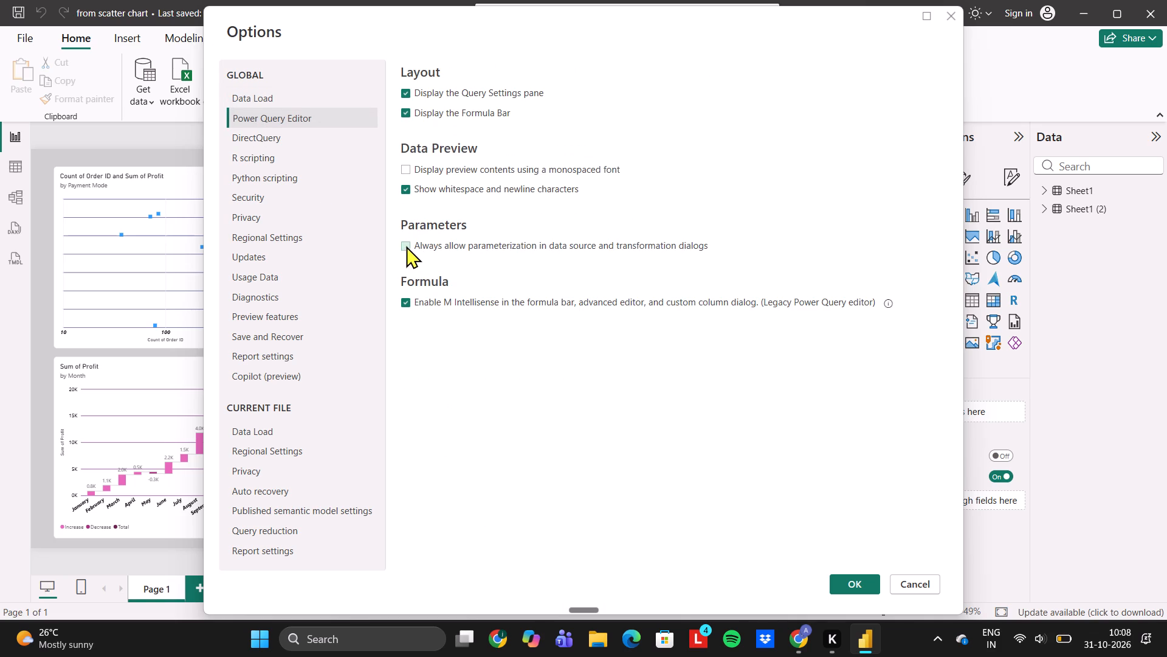
click(404, 251)
click(843, 576)
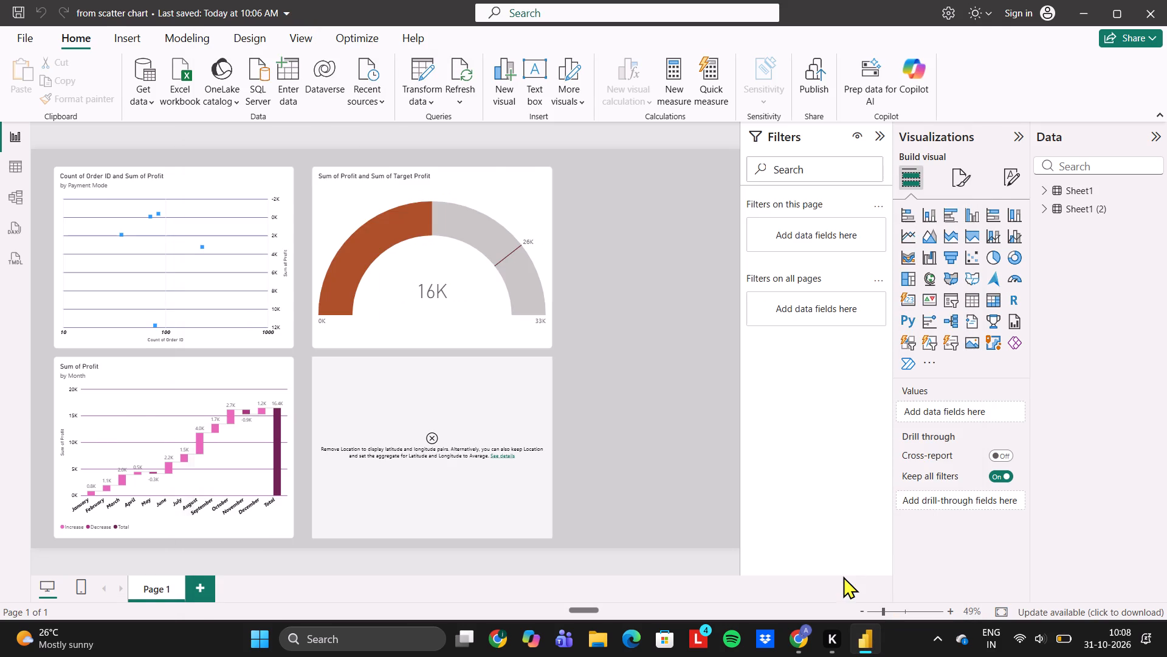
Select the map visual on Page 1 and save the report.
click(433, 439)
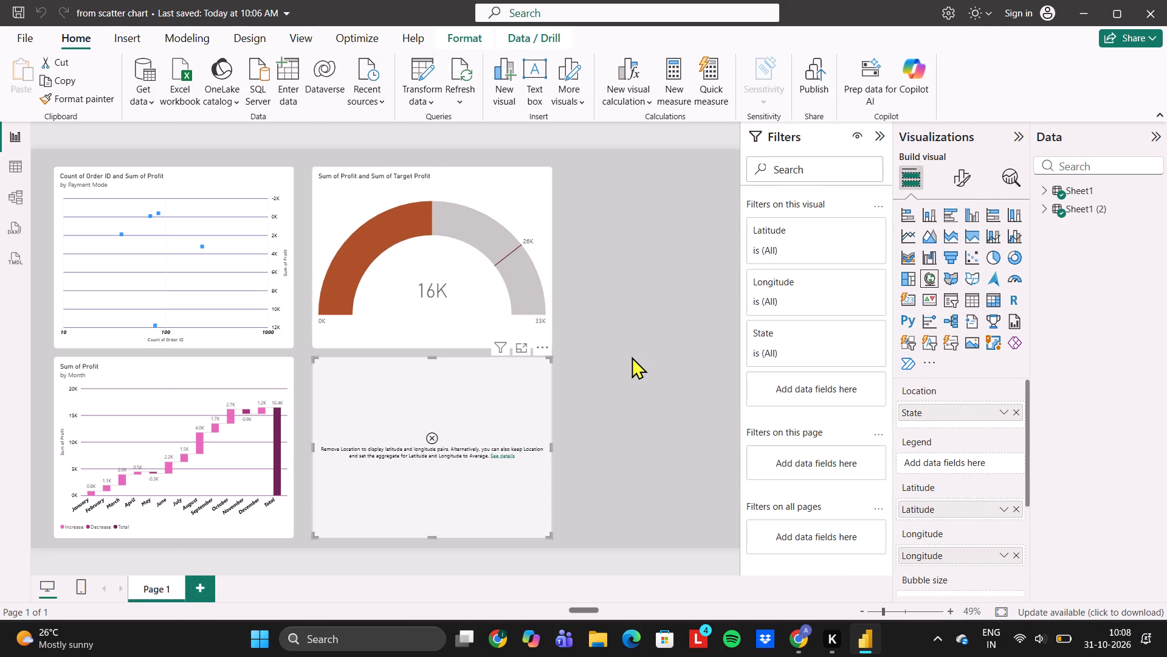
key(ctrl+s)
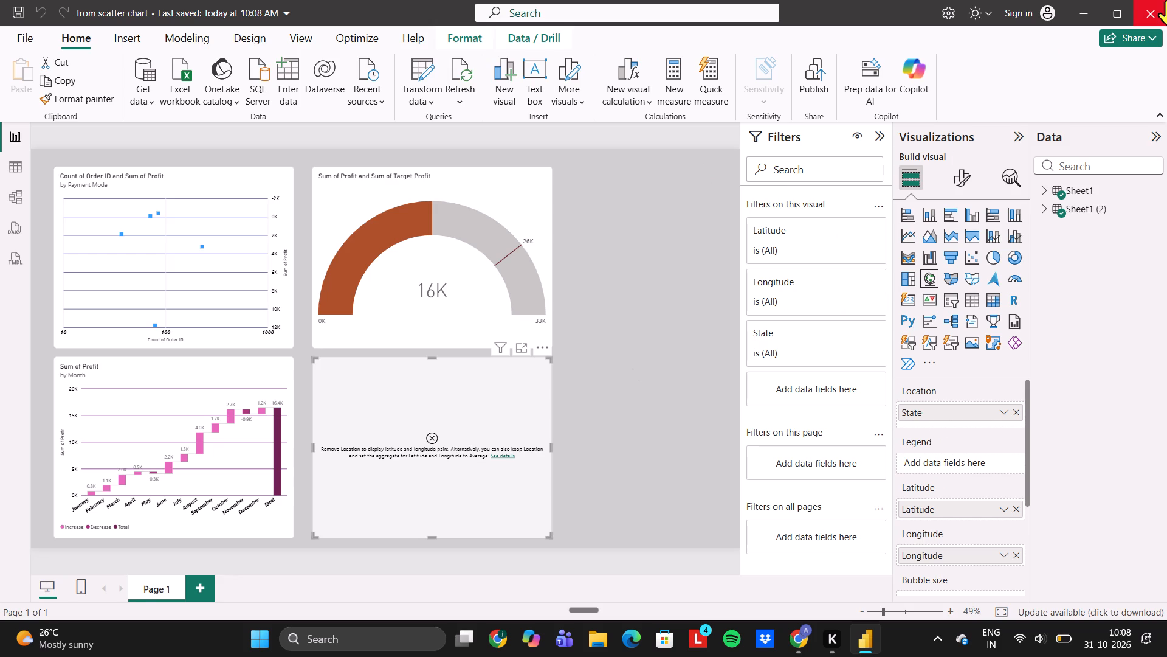
Close and relaunch Power BI Desktop, and reopen the recent report from scatter chart.pbix.
click(1166, 0)
click(1166, 0)
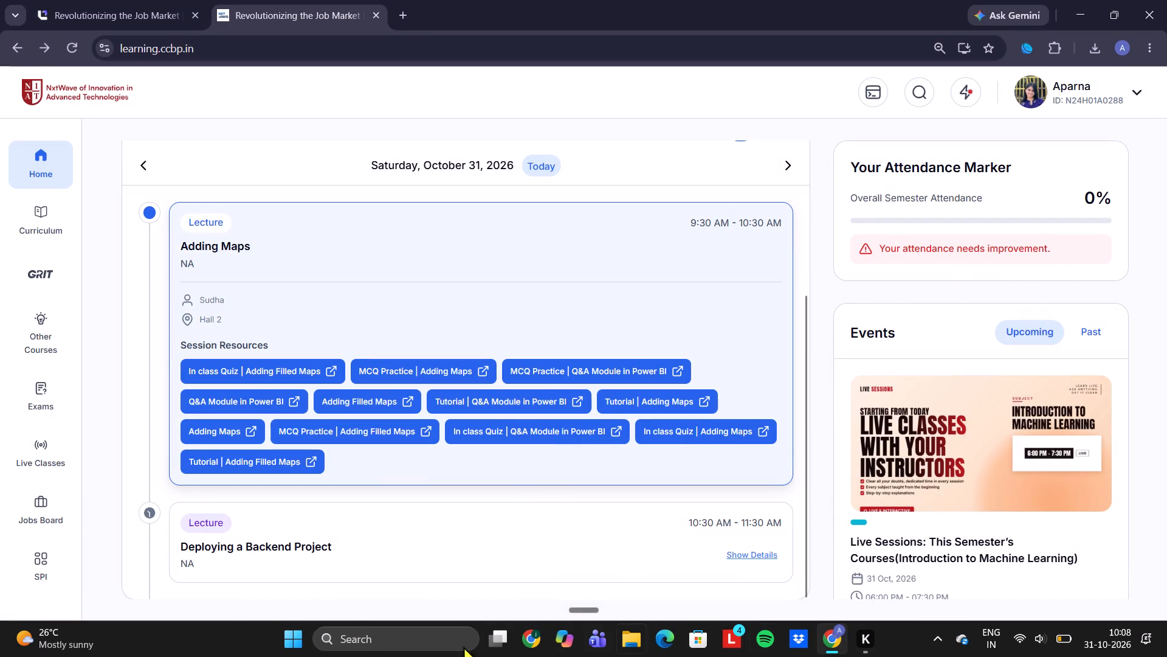
click(354, 636)
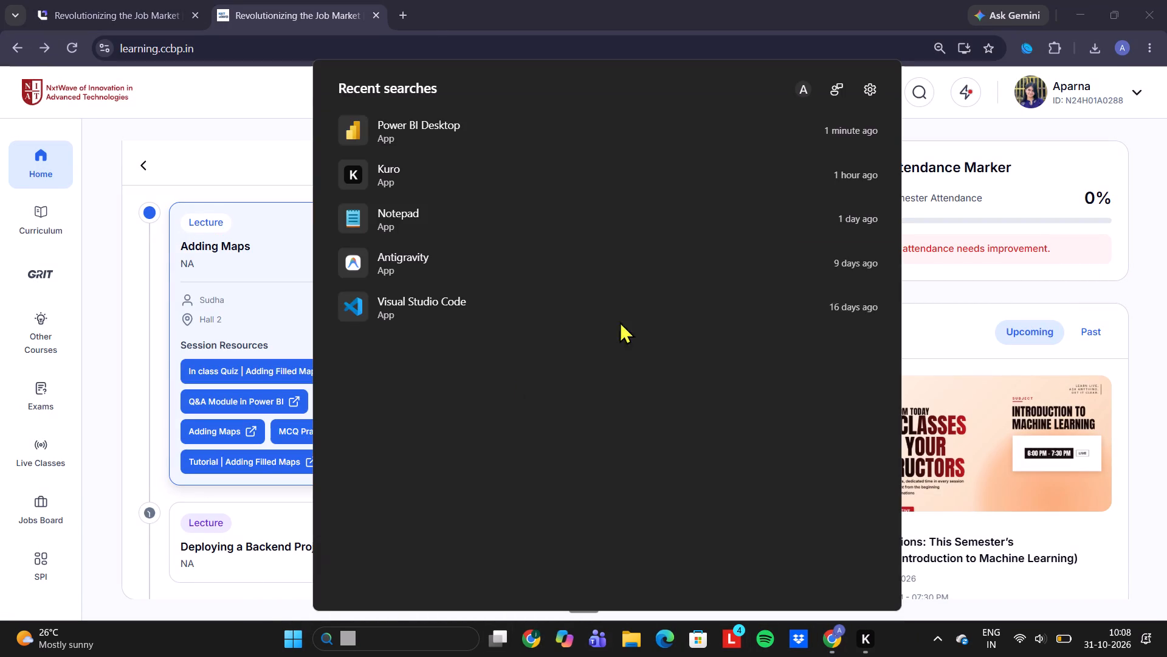
click(441, 125)
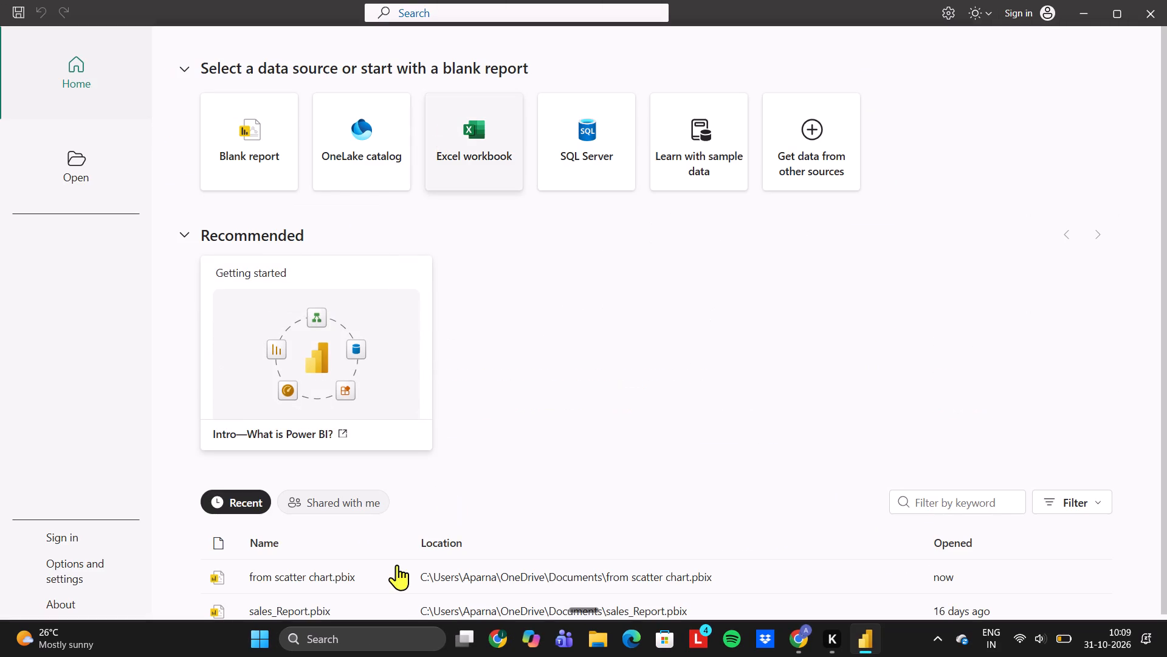
click(282, 571)
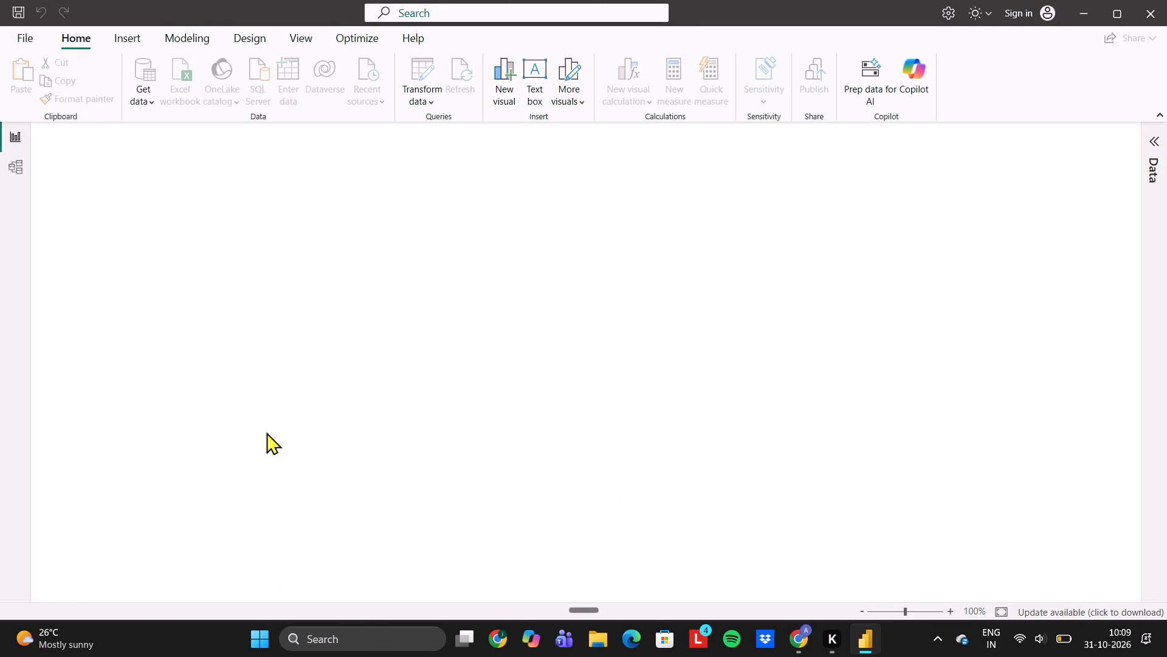
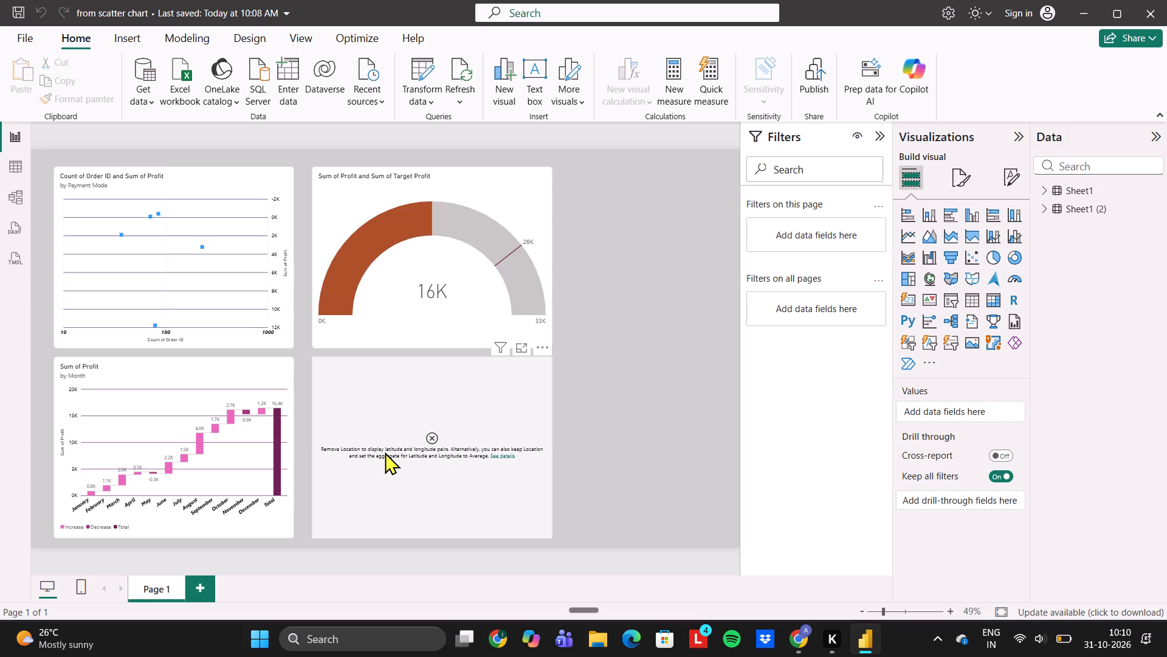
Remove the State field from the Location of the map visual, keeping Latitude and Longitude.
scroll(472, 474, down, 2)
scroll(472, 474, left, 1)
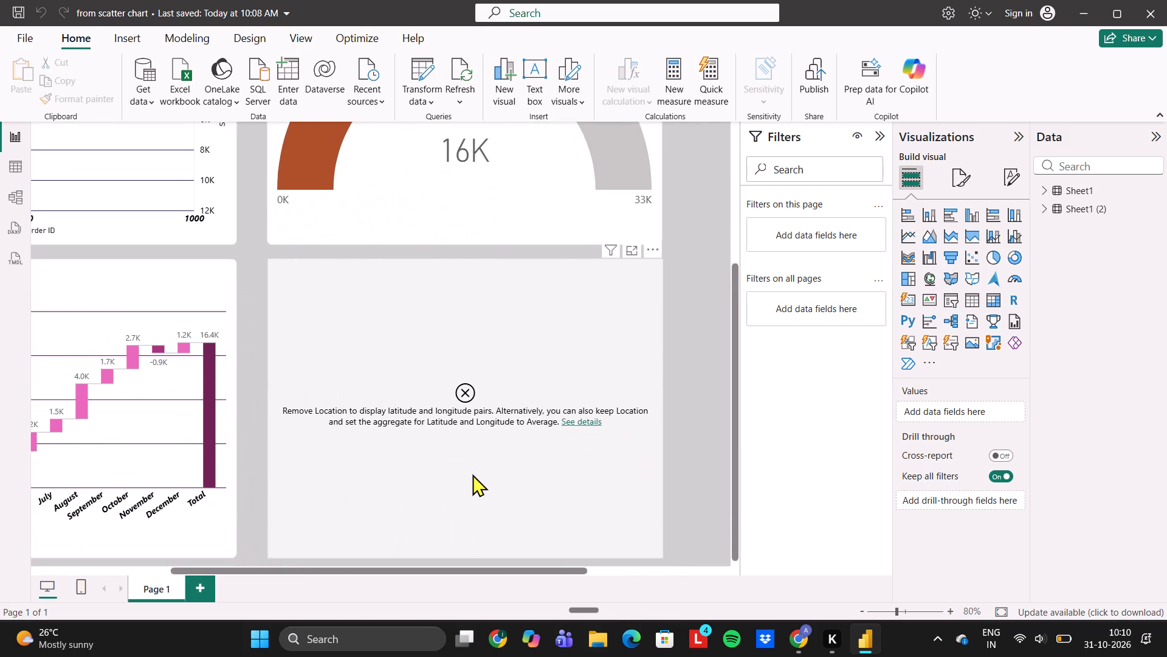
scroll(449, 427, down, 1)
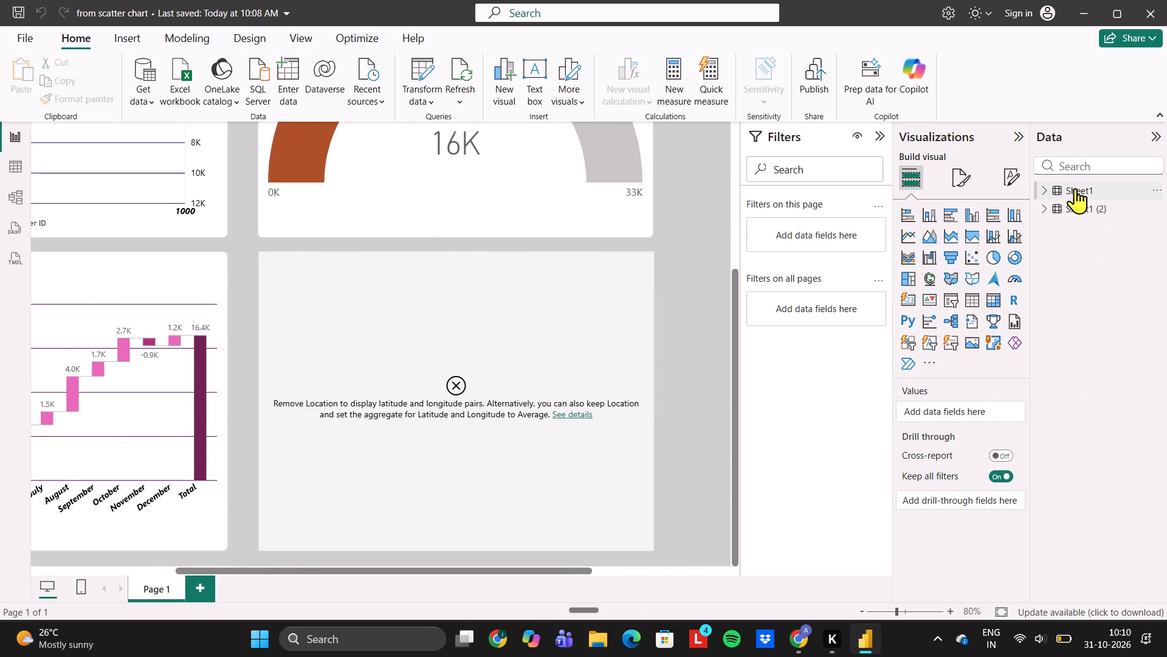
click(1075, 188)
click(609, 396)
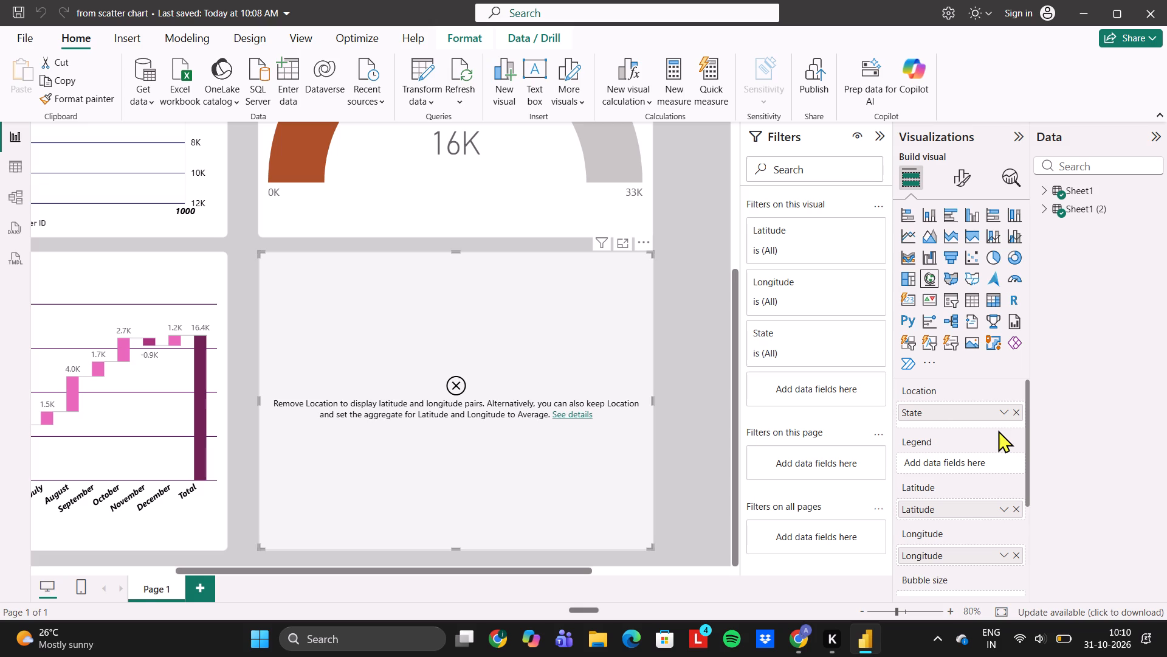
click(1019, 414)
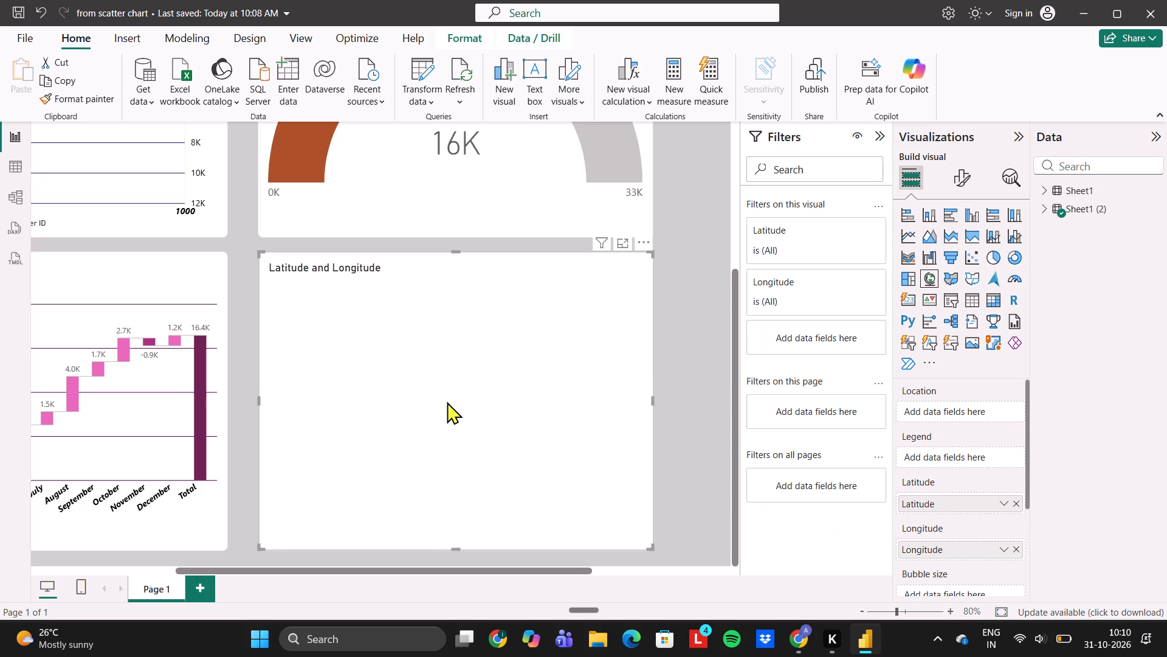
Examine the map's plotted points together with the visual's field assignments and formatting options.
scroll(442, 403, down, 1)
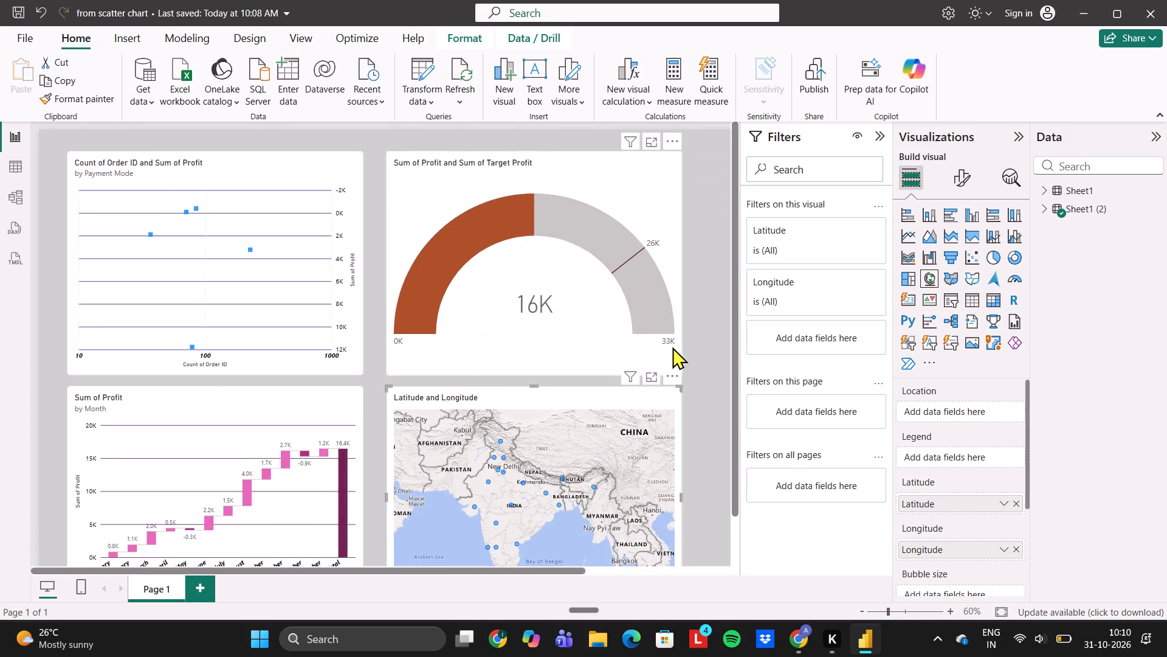
scroll(629, 369, down, 1)
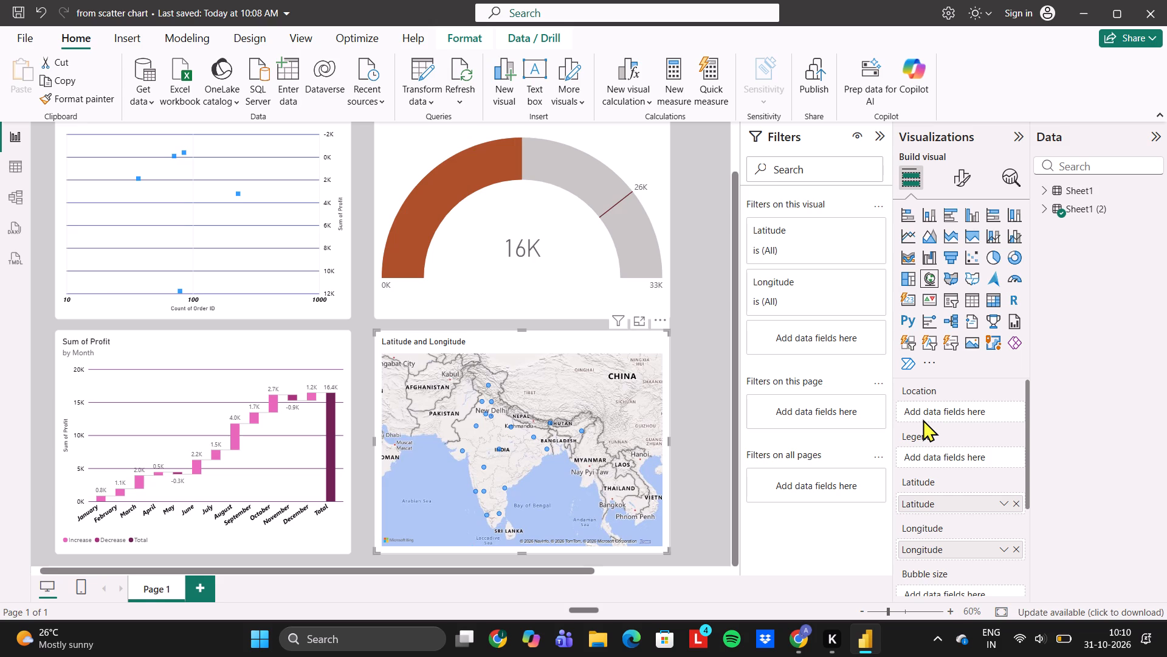
click(583, 417)
scroll(972, 392, down, 1)
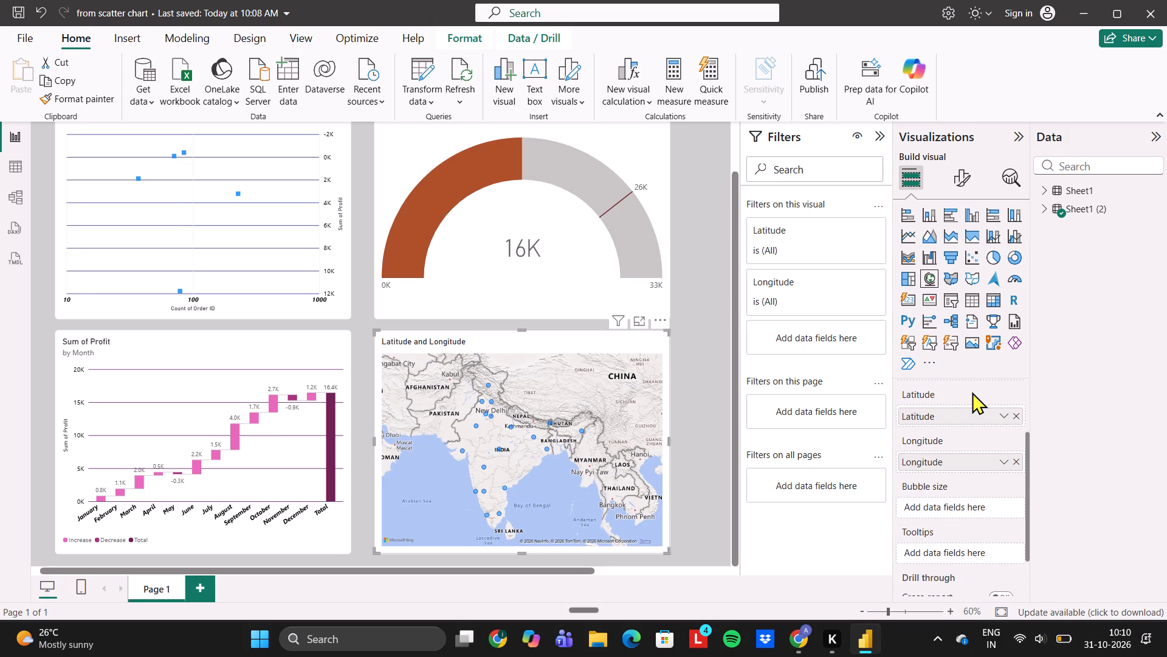
scroll(972, 392, down, 1)
scroll(951, 476, down, 1)
click(958, 185)
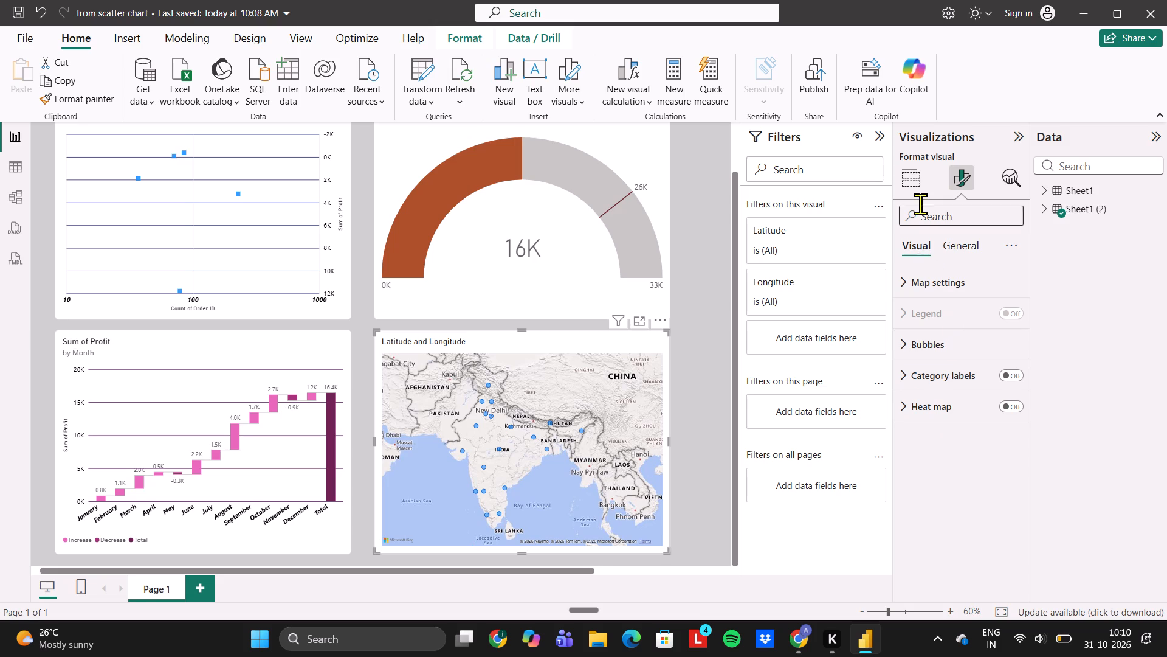
click(914, 187)
scroll(939, 404, down, 1)
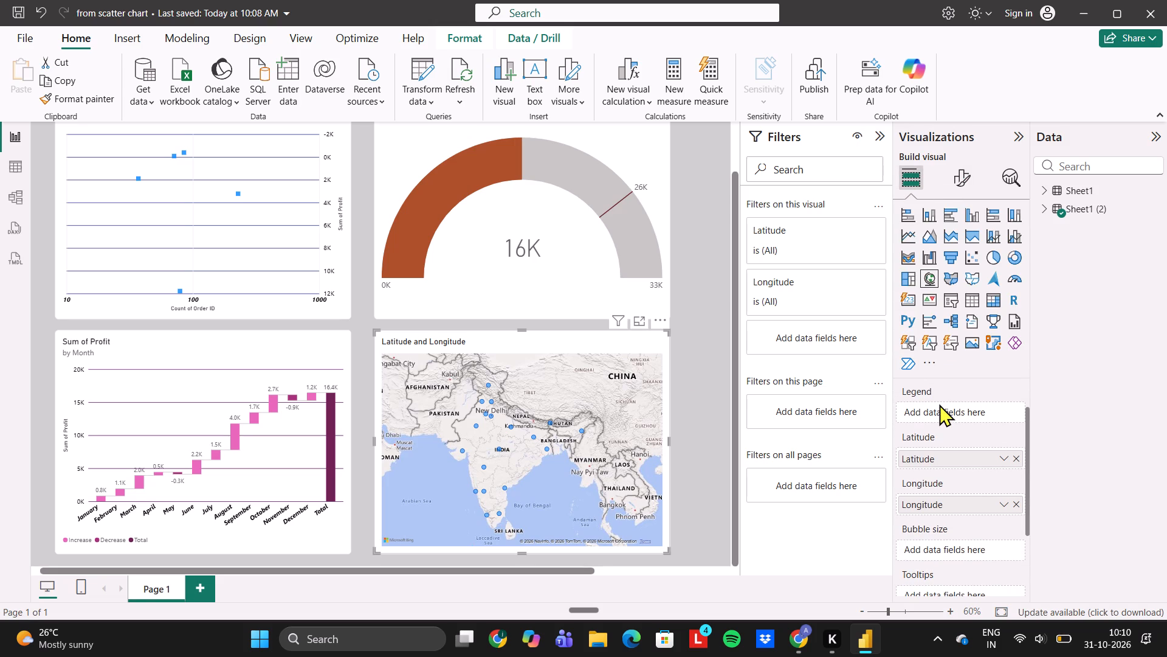
scroll(471, 278, down, 1)
scroll(663, 377, down, 2)
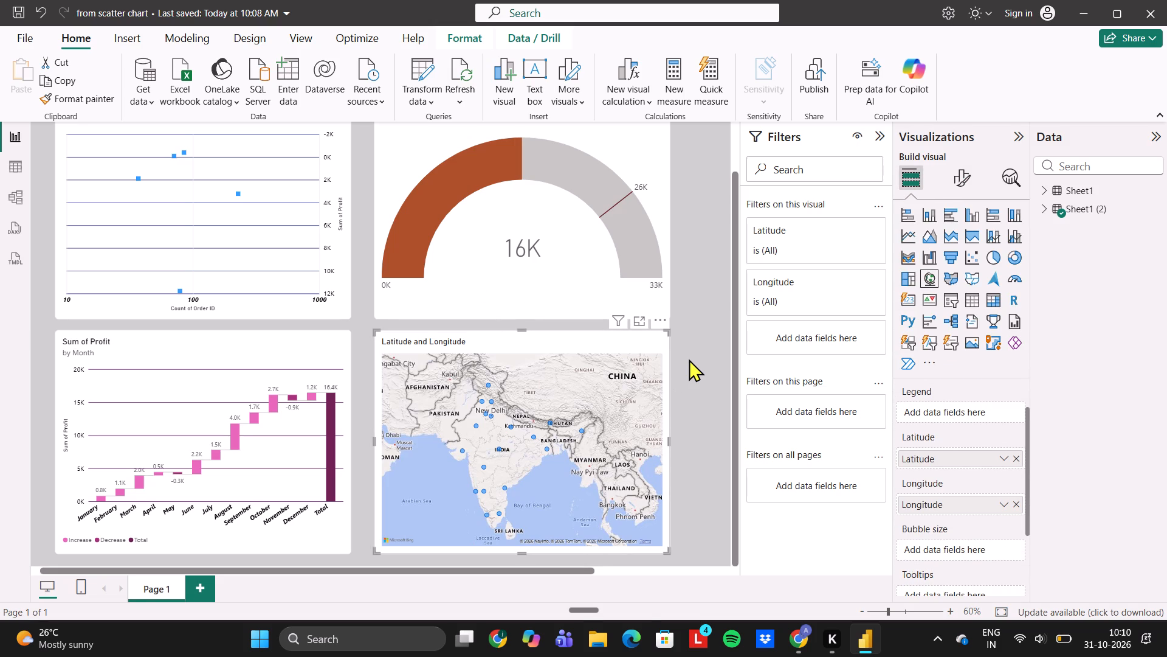
scroll(566, 399, down, 1)
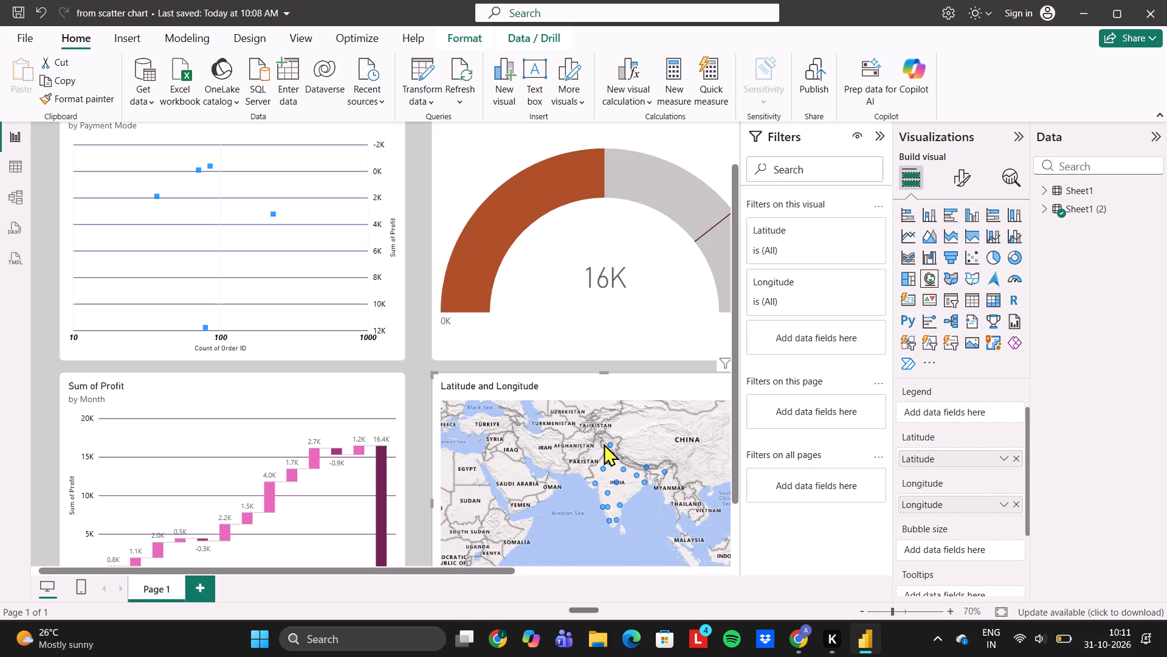
scroll(621, 493, down, 1)
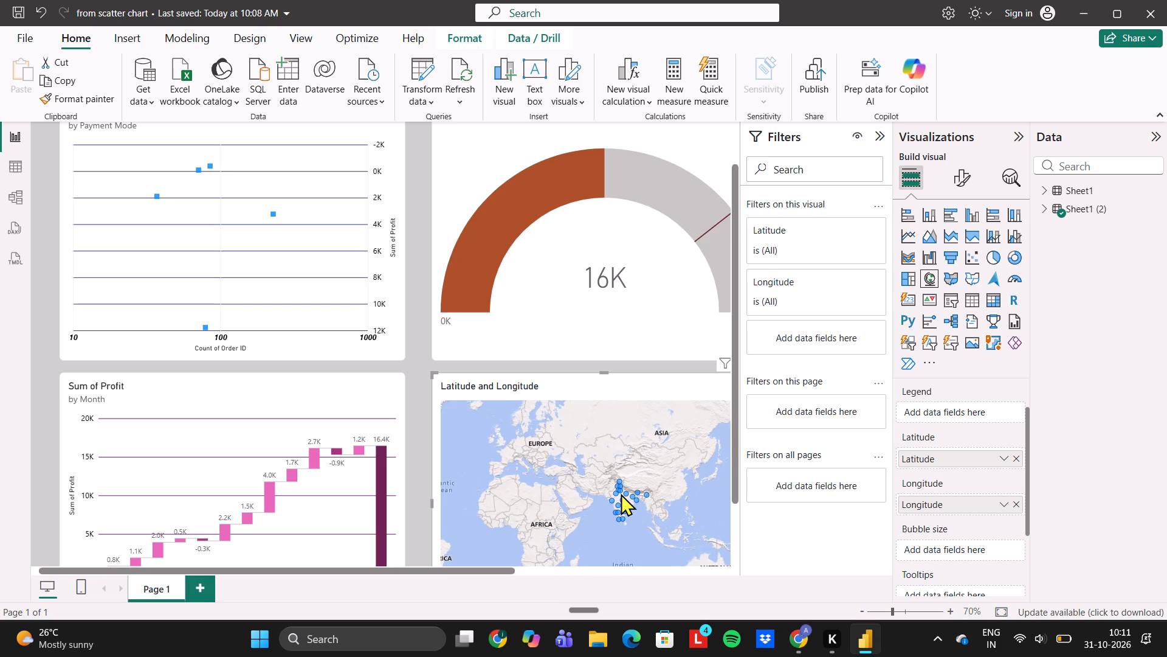
Save the report with the updated map visual.
key(ctrl+s)
key(ctrl+s)
Inspect the Latitude and Longitude map at different zoom levels, from the world view to the points across India.
scroll(438, 352, down, 1)
scroll(438, 352, left, 1)
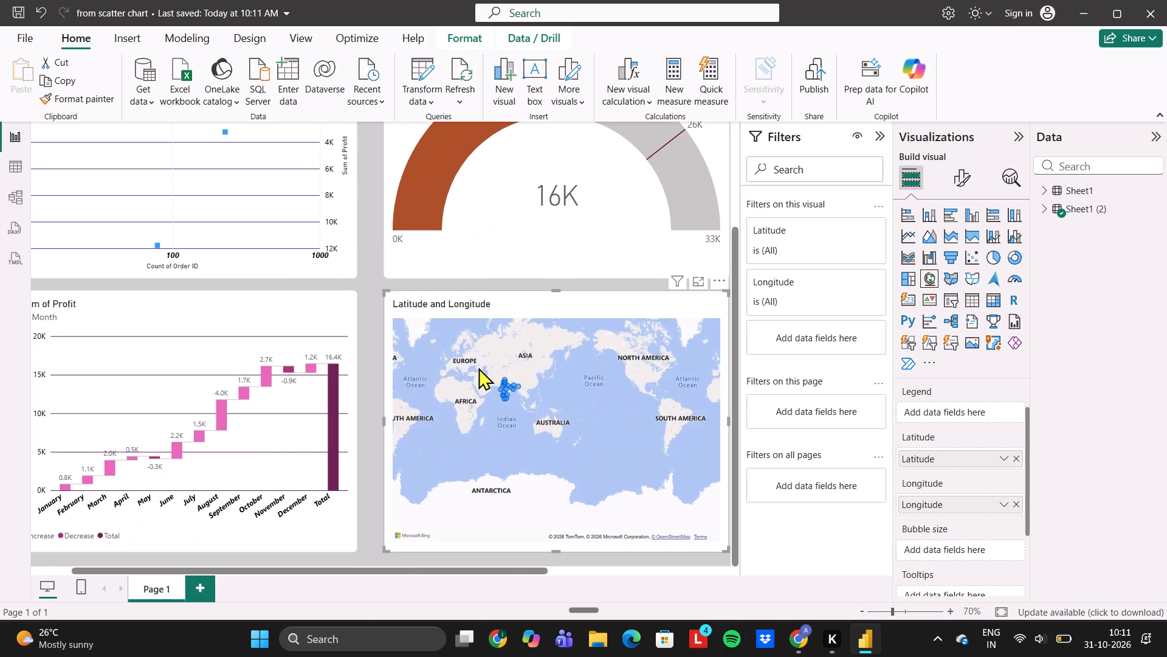
drag(543, 409, 422, 313)
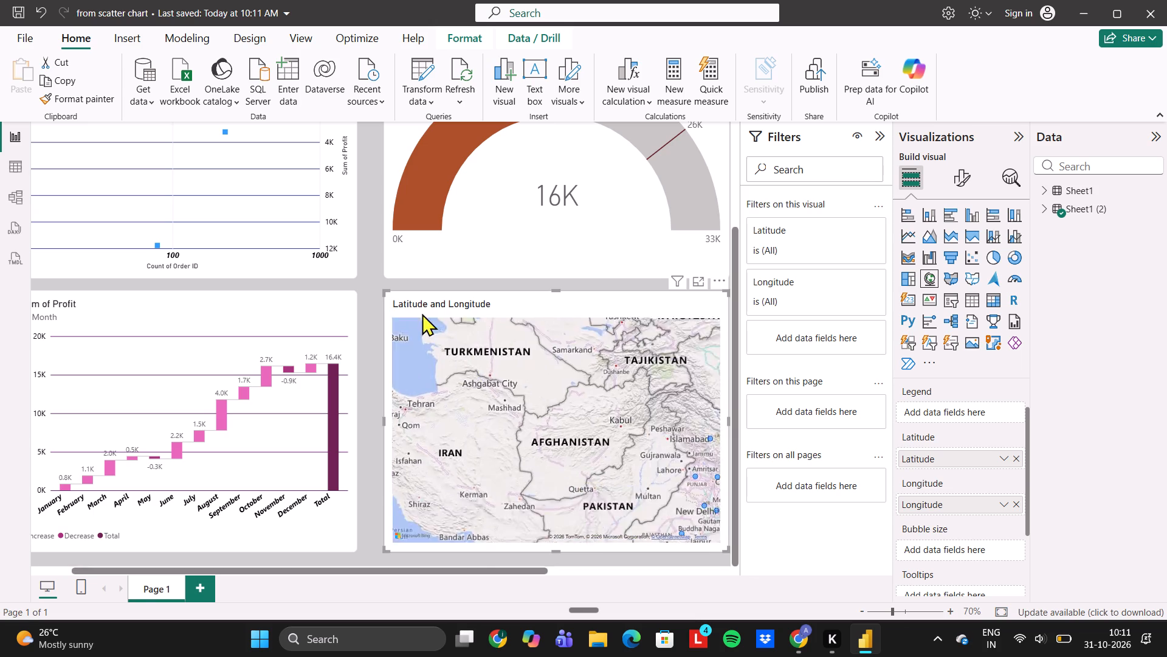
drag(422, 313, 393, 274)
drag(549, 401, 430, 345)
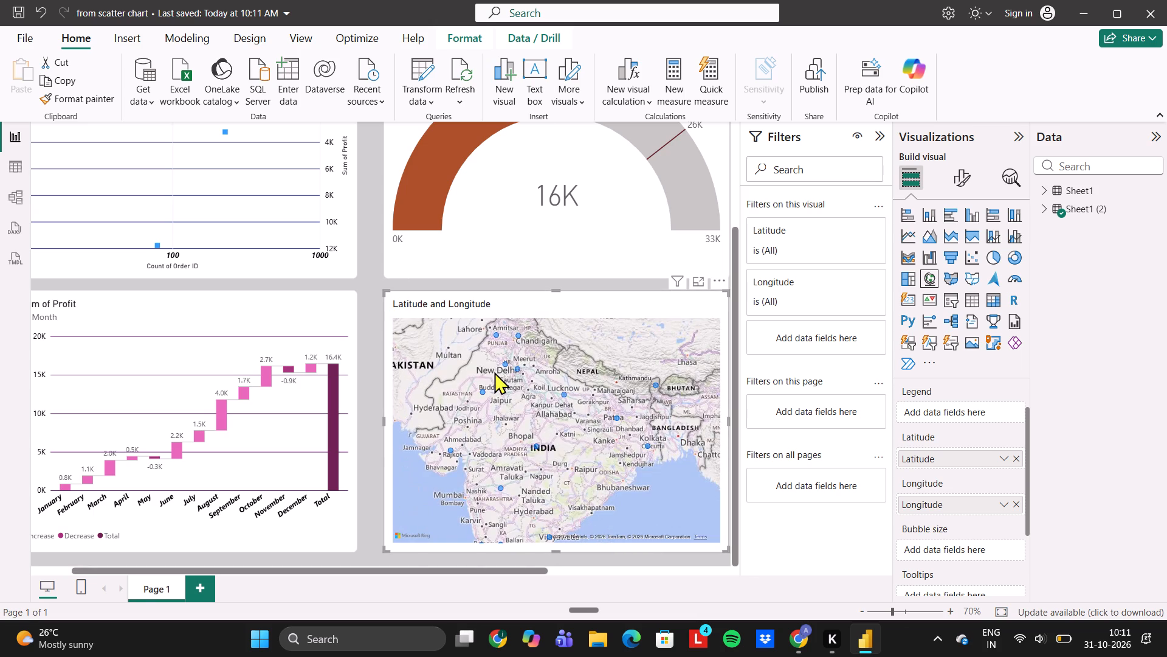
drag(541, 391, 557, 415)
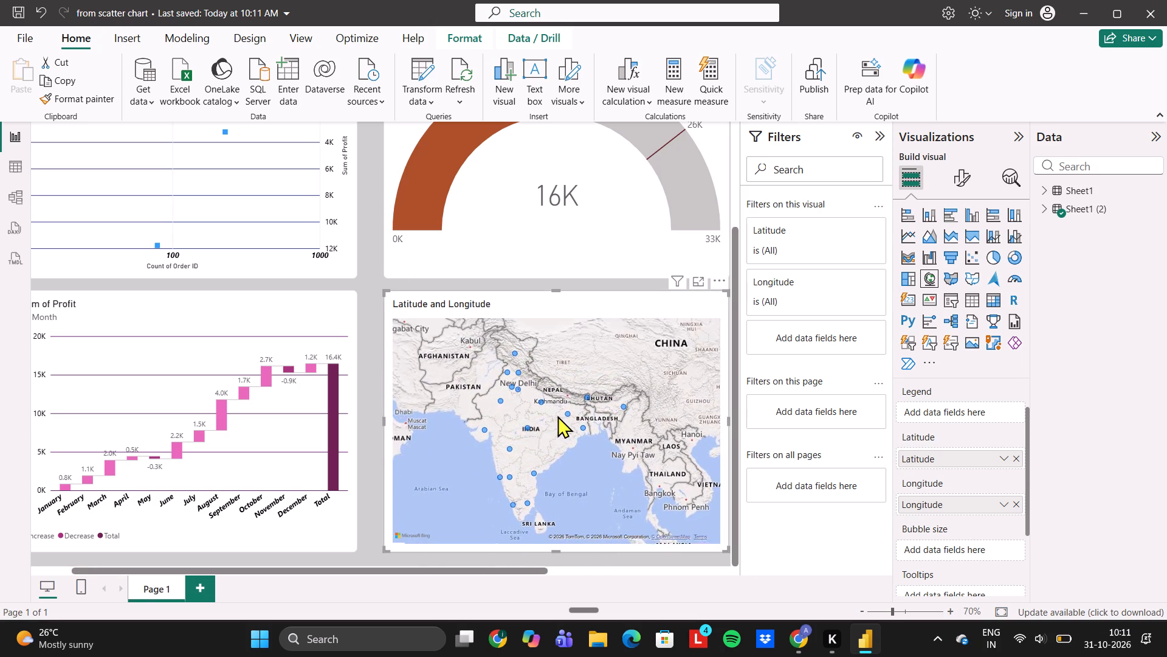
drag(557, 415, 557, 417)
scroll(579, 287, left, 1)
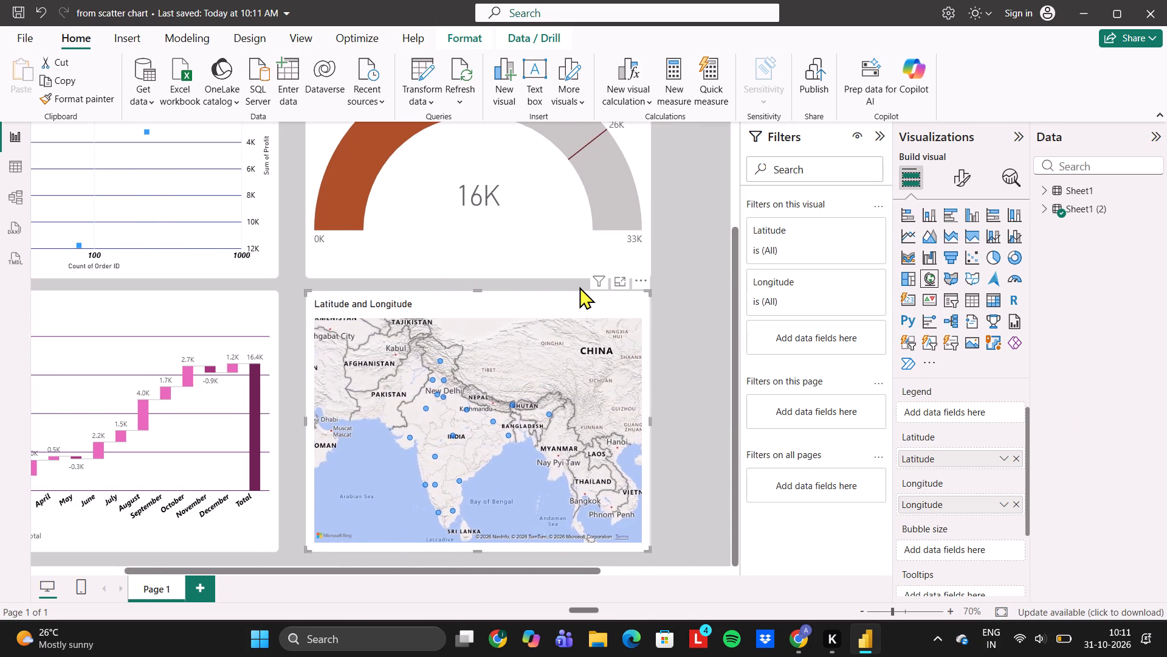
scroll(579, 287, left, 2)
Add a new, empty filled map visual in the blank area of Page 1 beside the profit gauge.
click(565, 279)
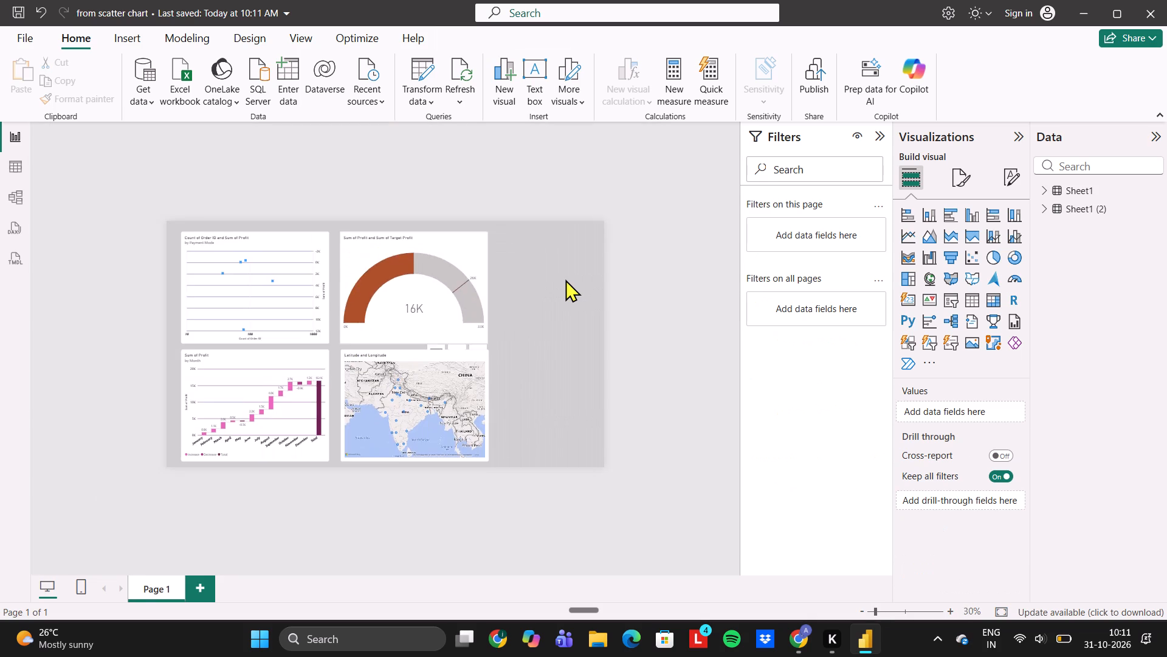
scroll(637, 302, left, 3)
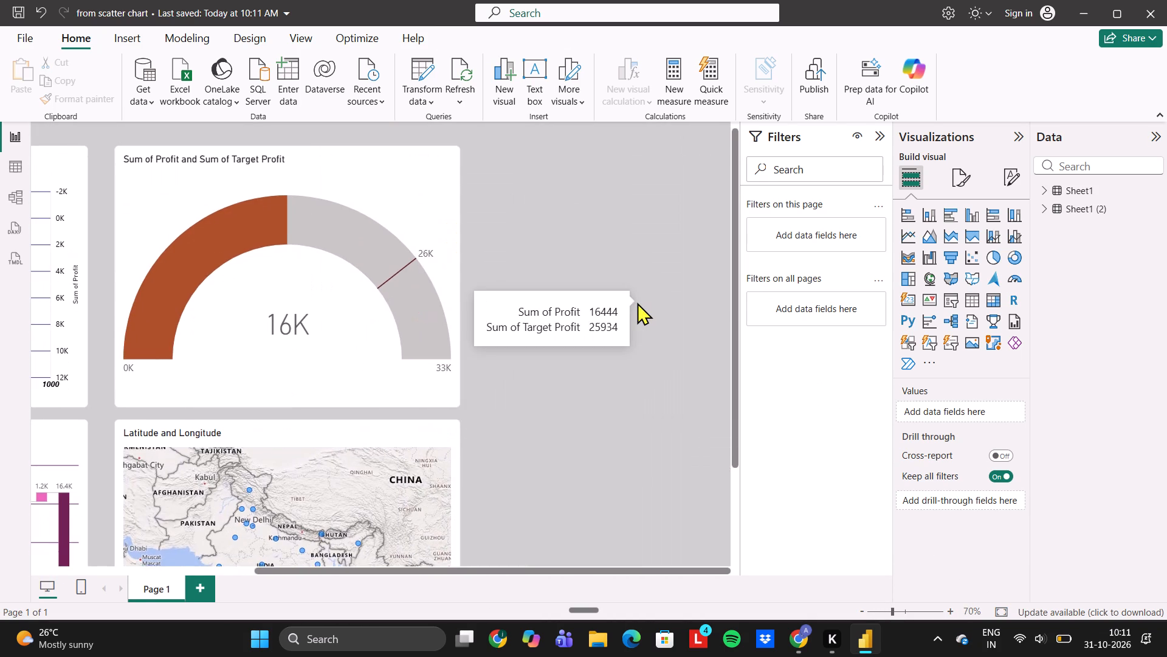
click(950, 275)
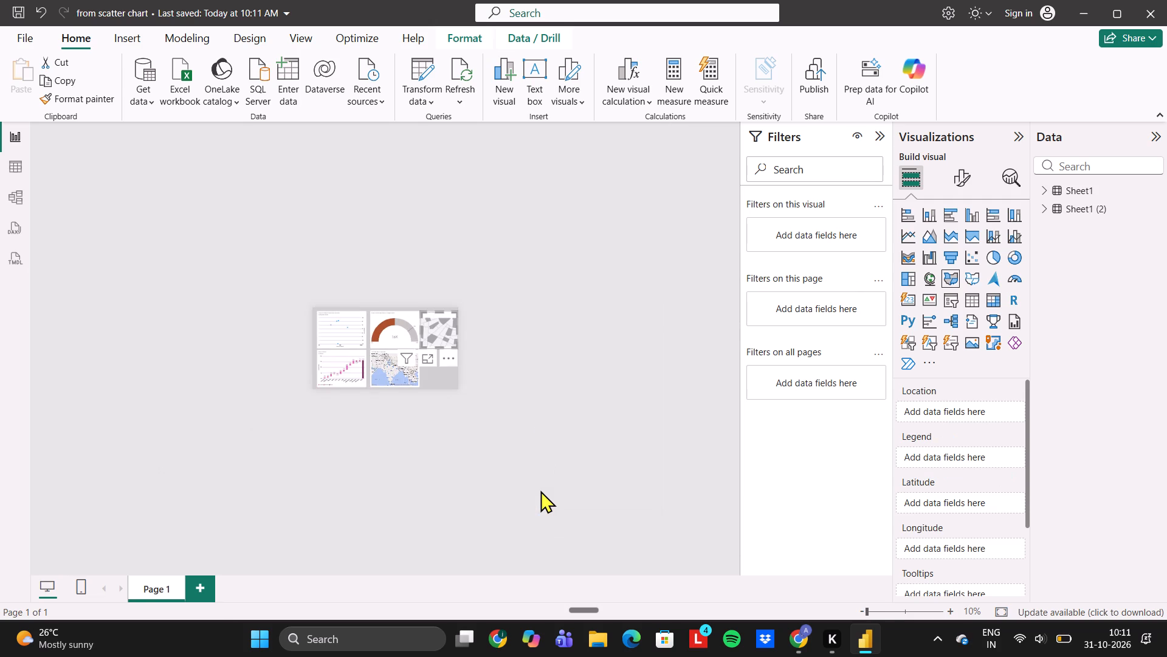
scroll(549, 452, left, 1)
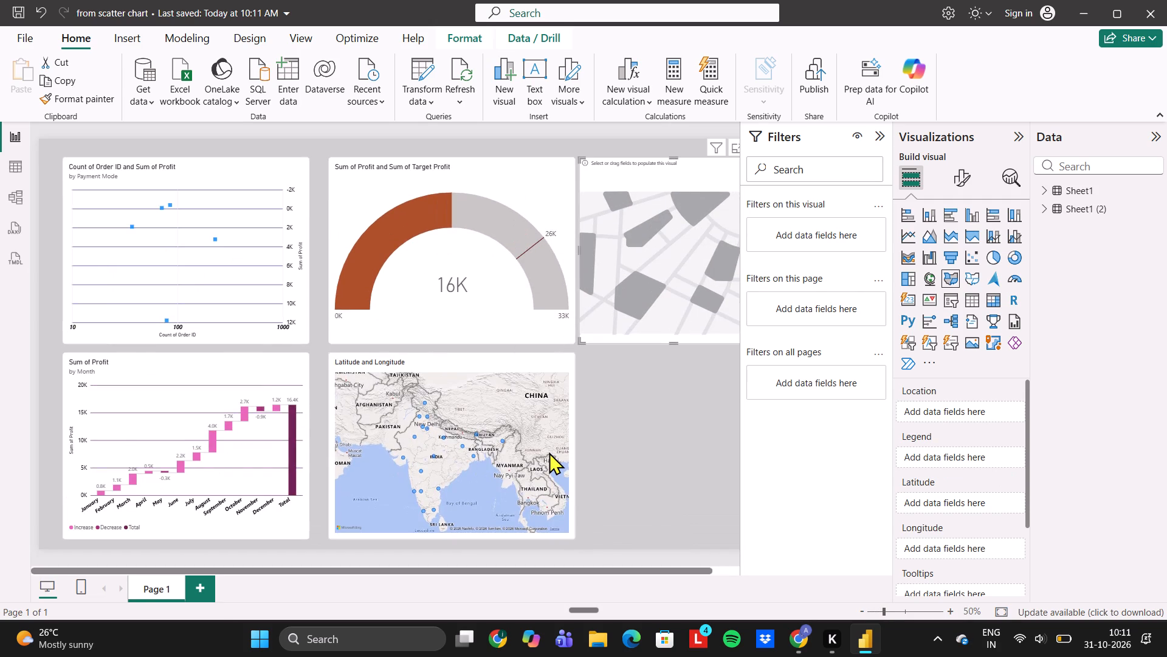
scroll(549, 452, left, 1)
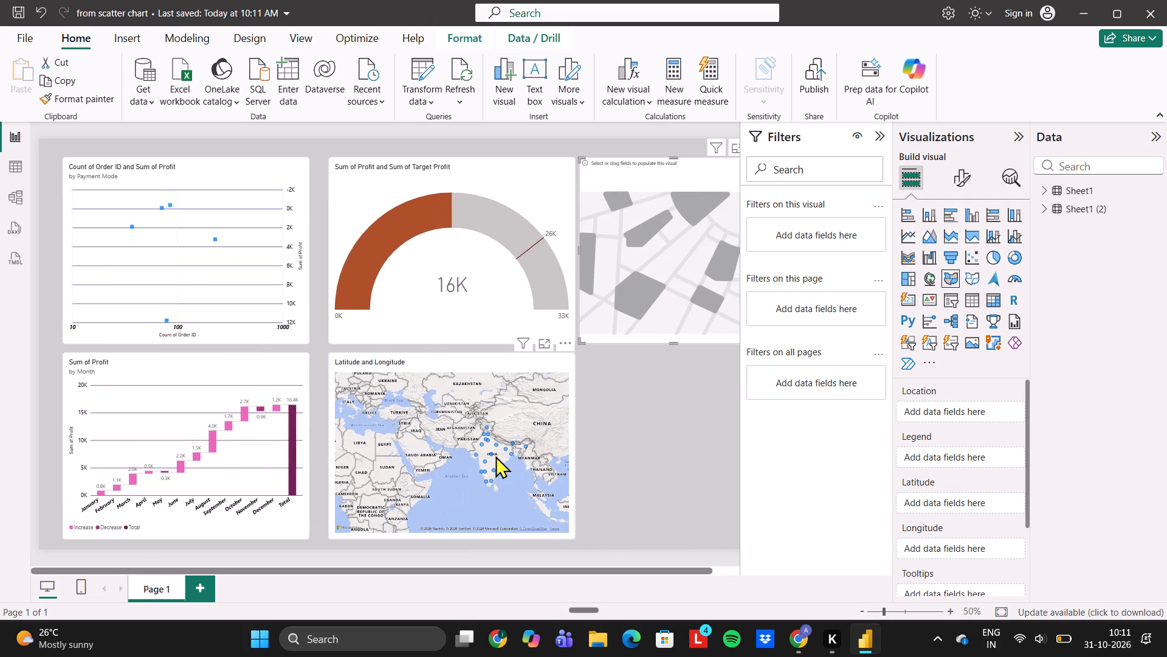
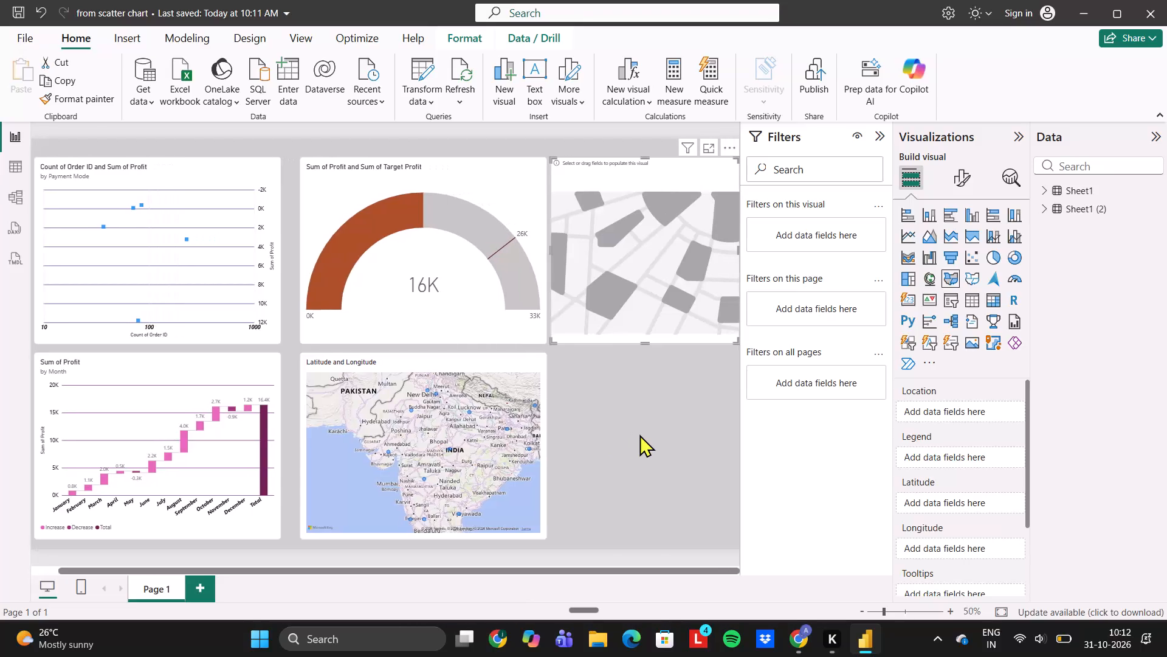
Assign the State field from the Sheet1 (2) table as the location of the empty filled map.
scroll(639, 434, left, 1)
click(594, 269)
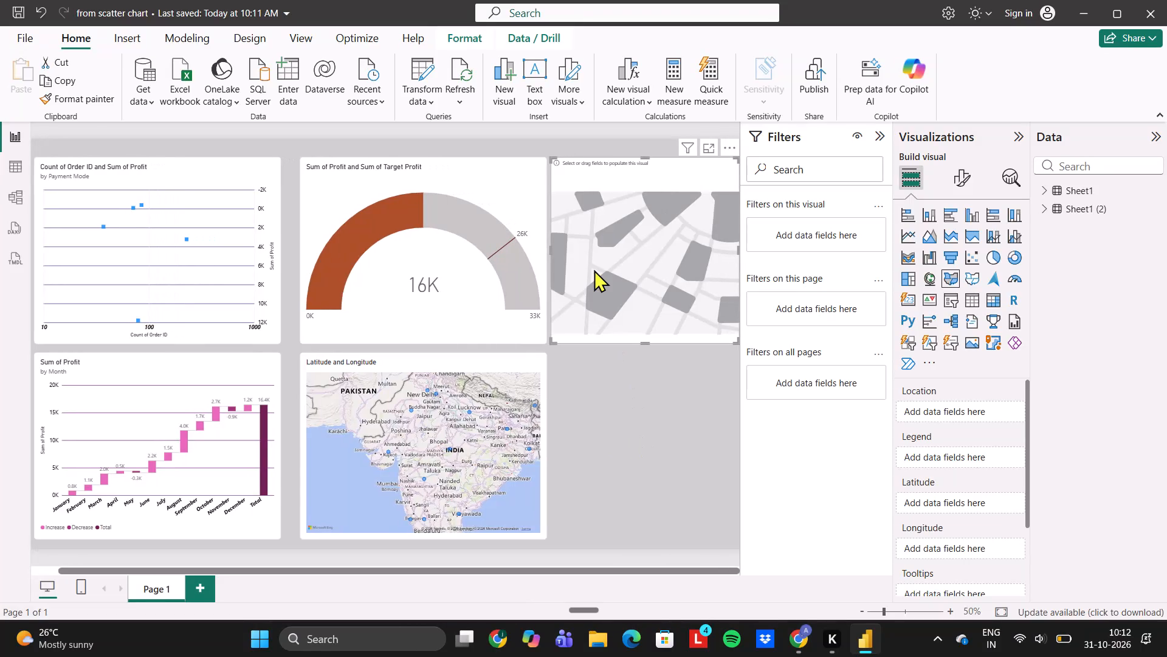
click(594, 269)
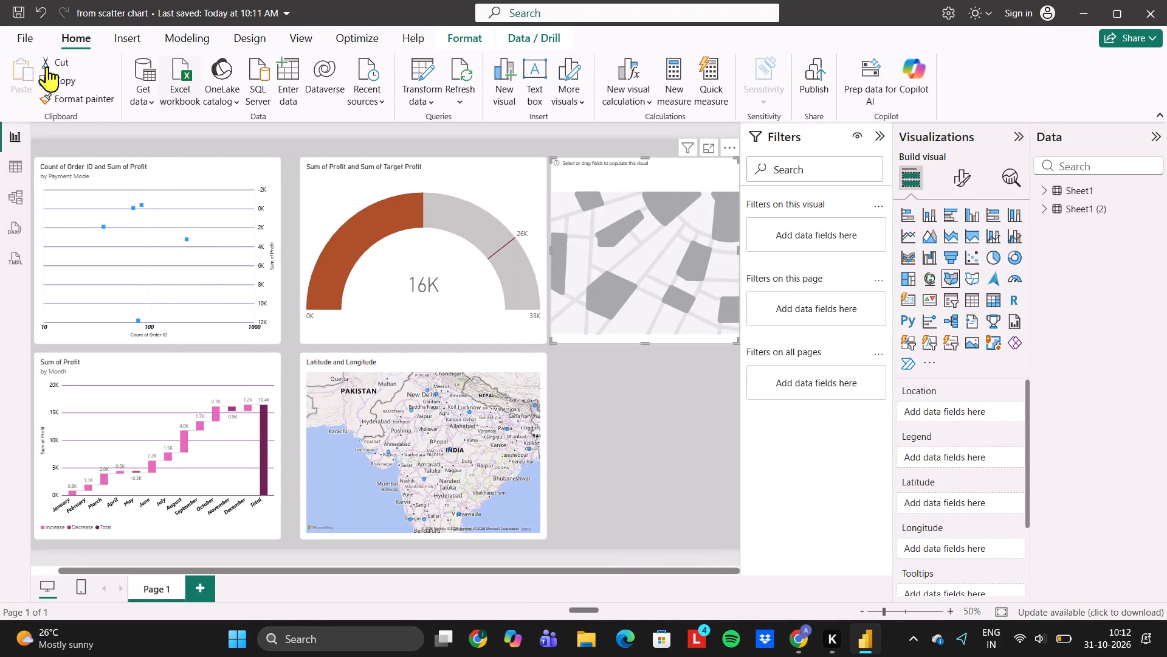
click(687, 315)
click(1039, 204)
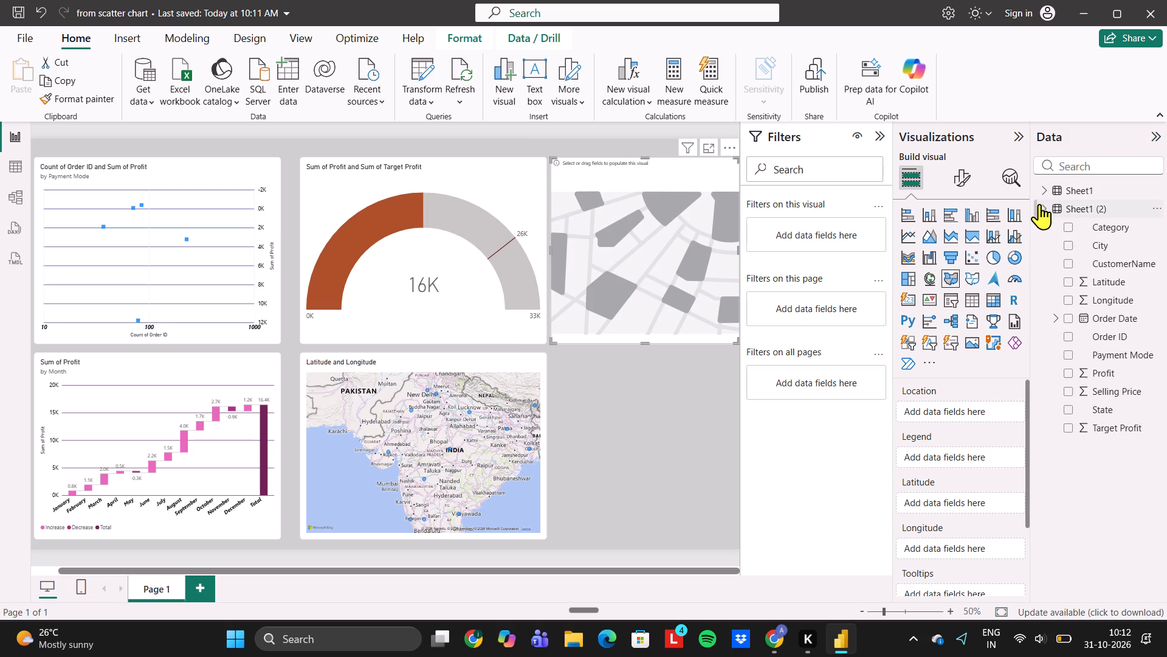
click(1051, 406)
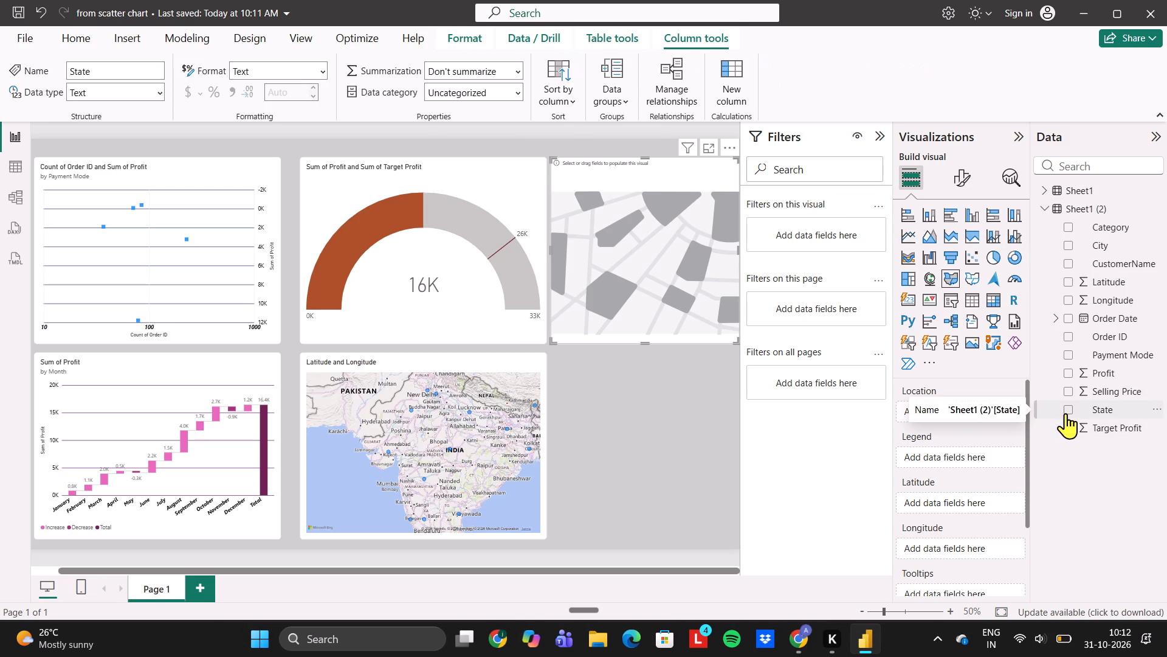
click(1065, 413)
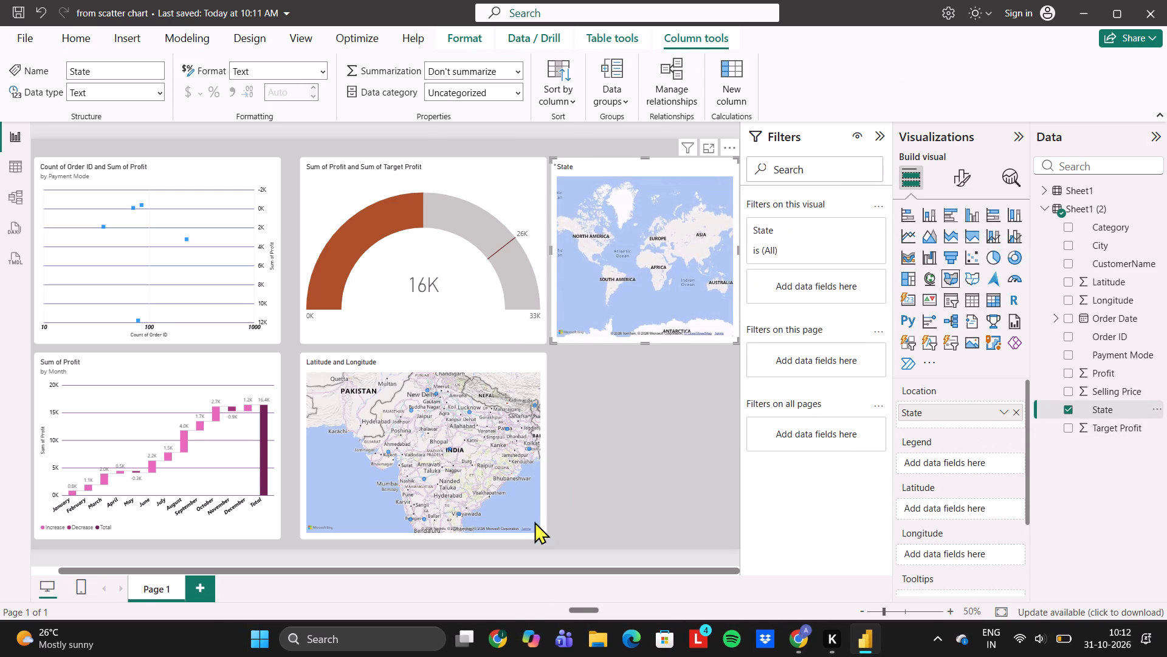
click(650, 461)
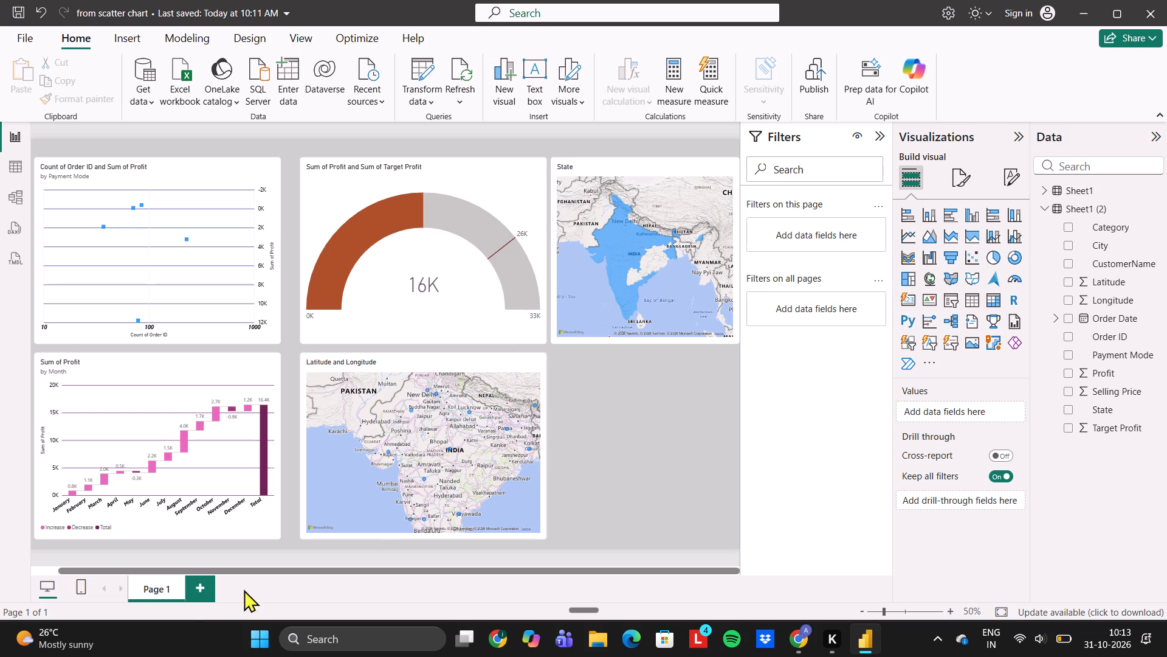
Add a new blank page to the report and return to Page 1.
click(190, 589)
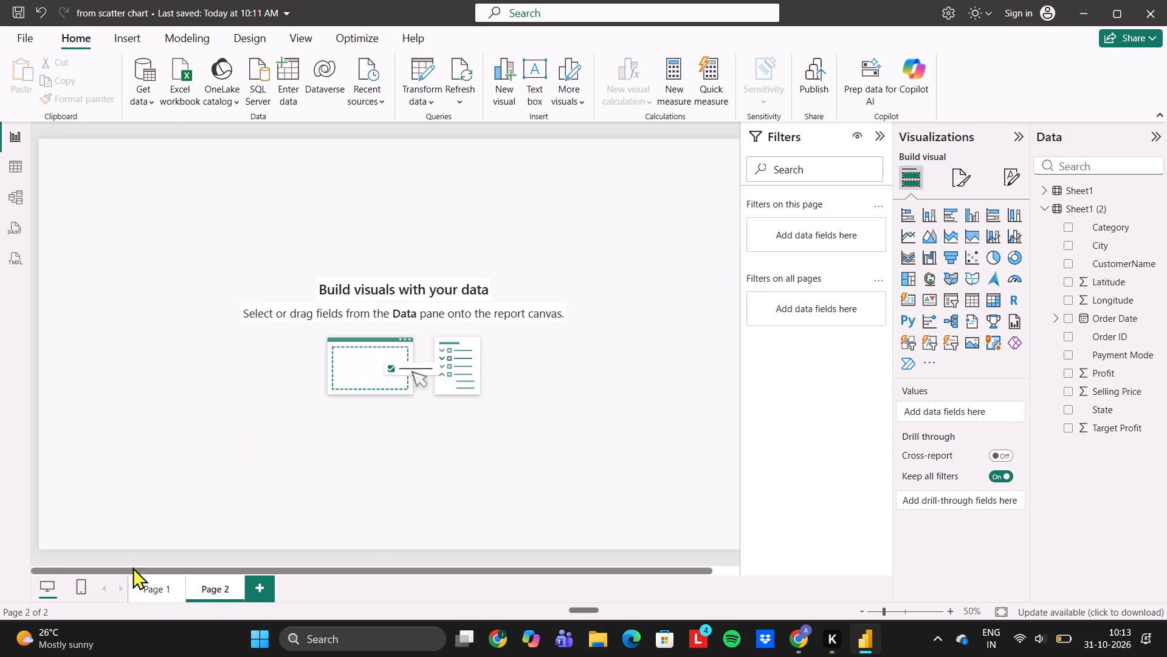
click(148, 589)
scroll(553, 361, left, 1)
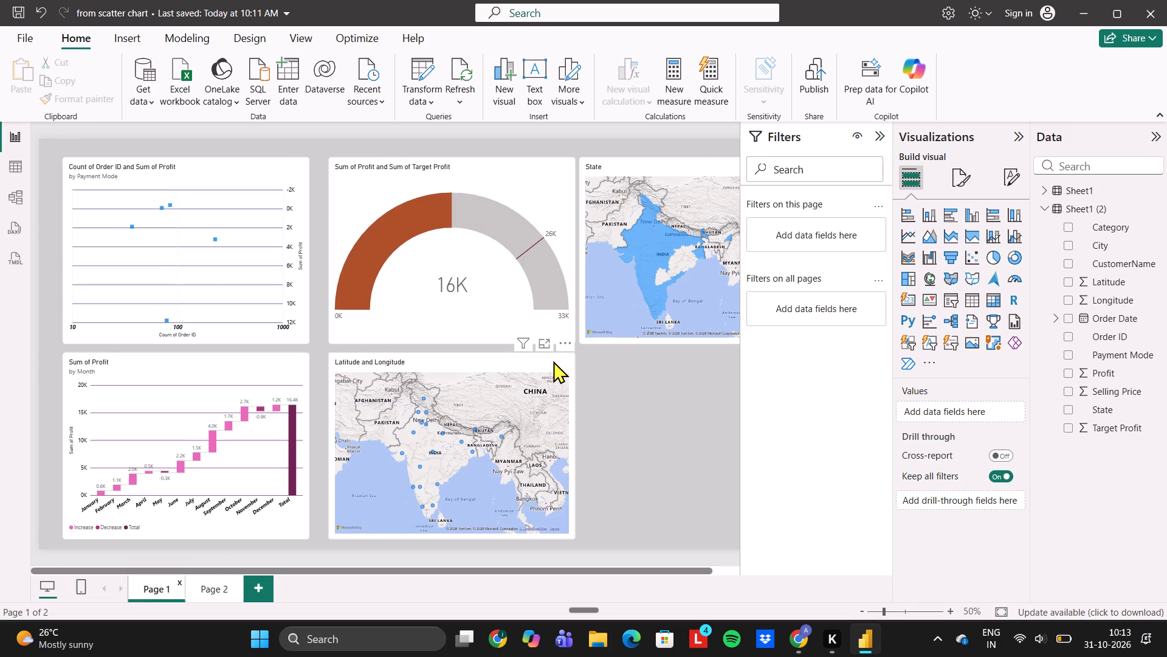
scroll(553, 361, left, 1)
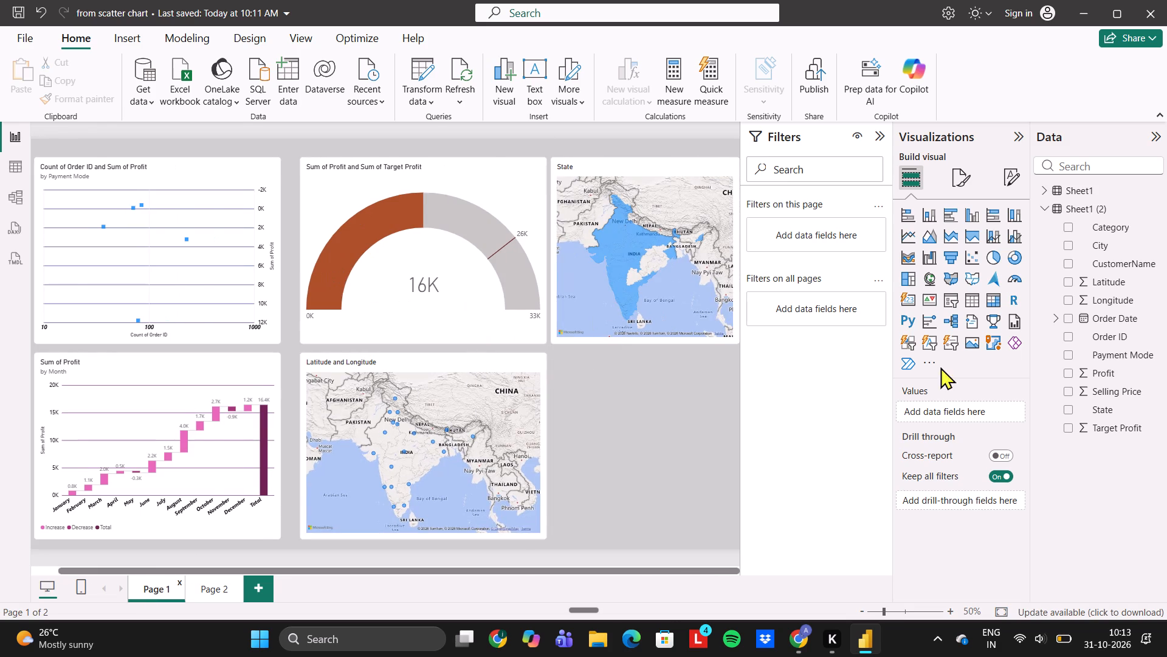
Turn on the zoom buttons in the map controls of the State filled map.
click(689, 333)
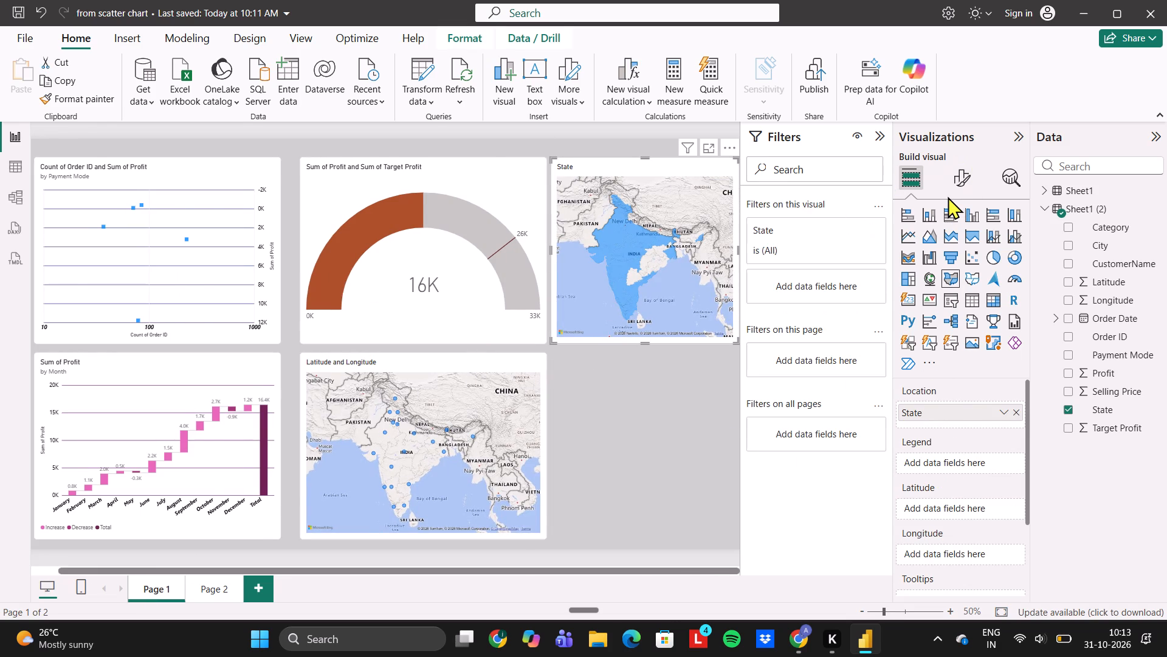
click(948, 196)
click(957, 175)
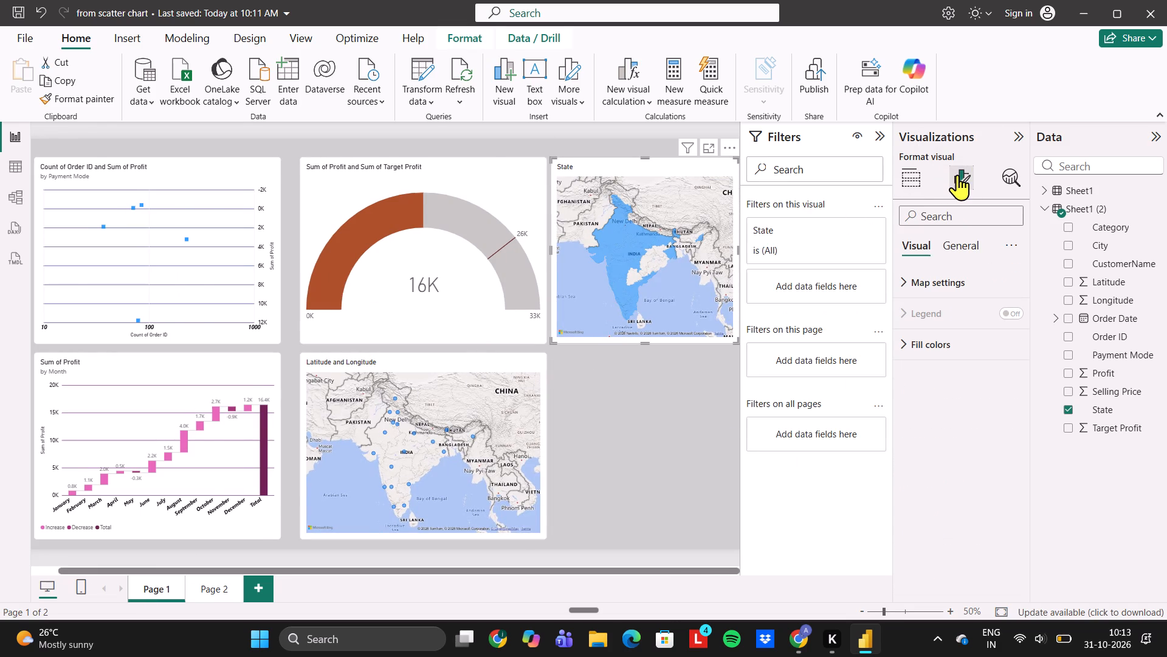
click(934, 291)
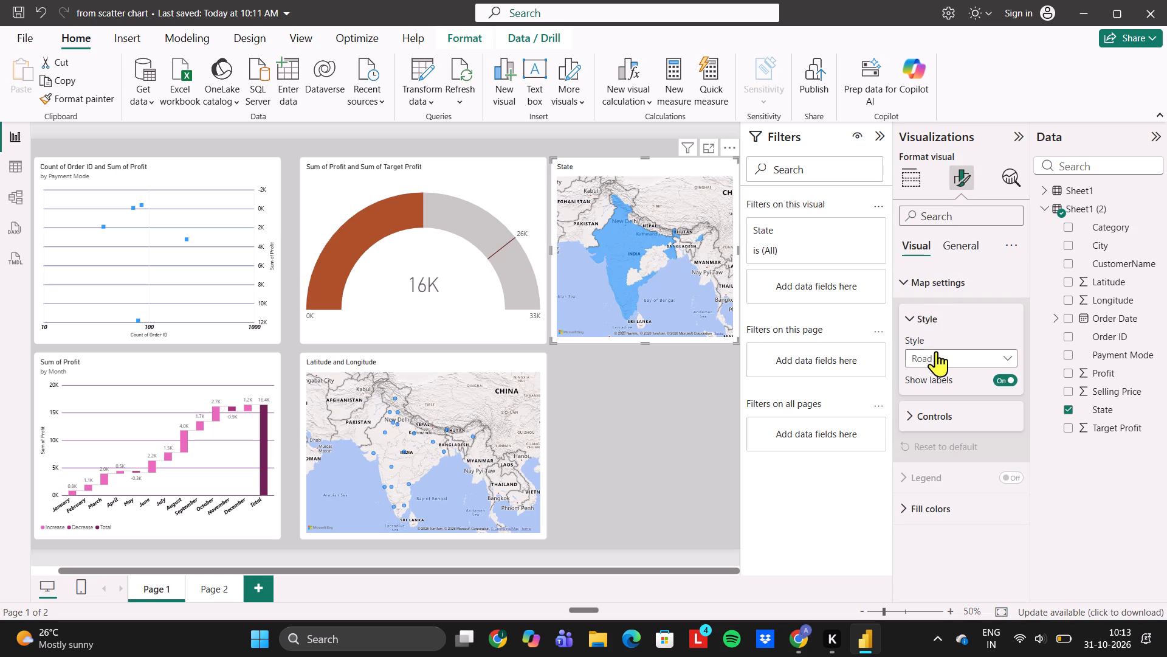
click(933, 414)
scroll(933, 414, down, 1)
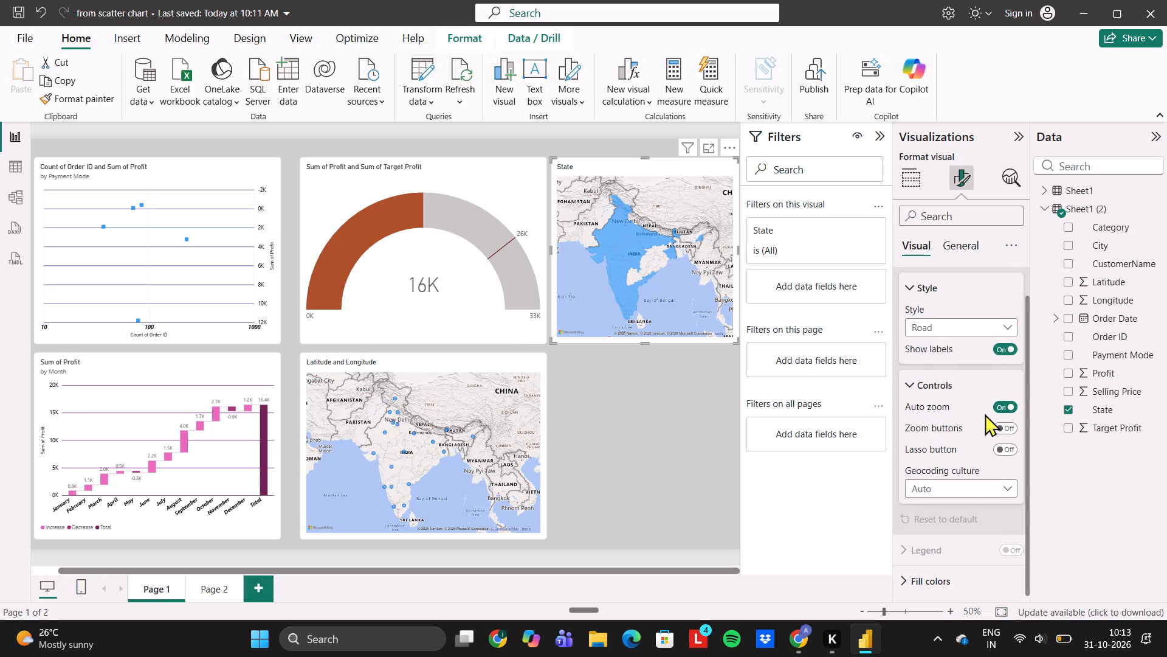
click(1005, 427)
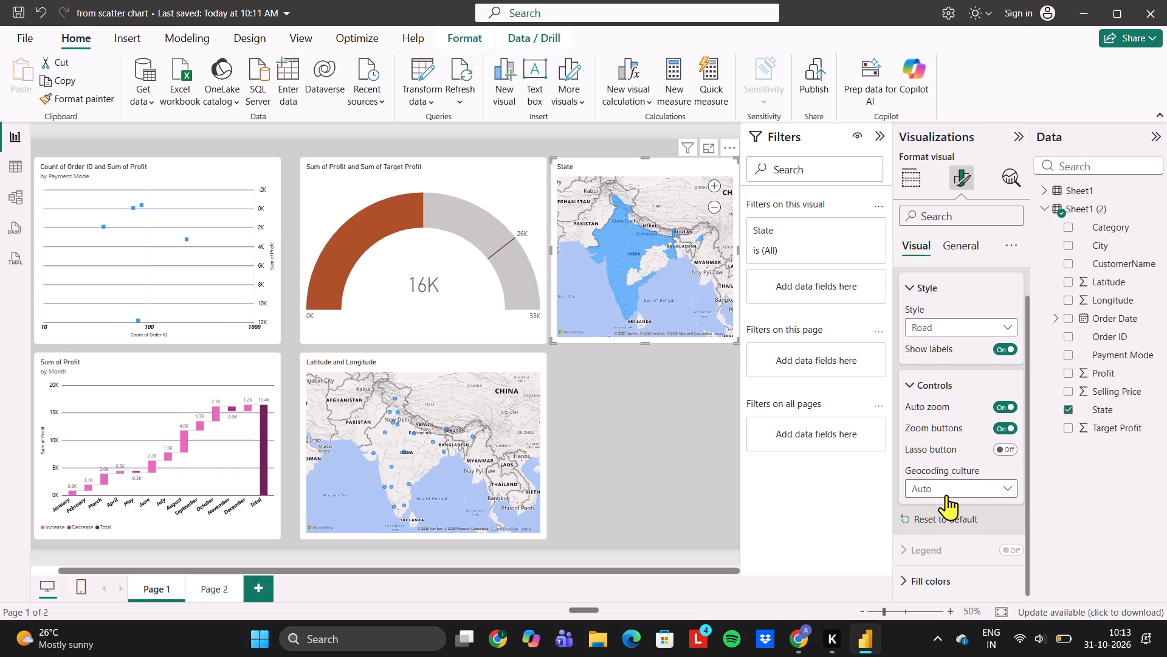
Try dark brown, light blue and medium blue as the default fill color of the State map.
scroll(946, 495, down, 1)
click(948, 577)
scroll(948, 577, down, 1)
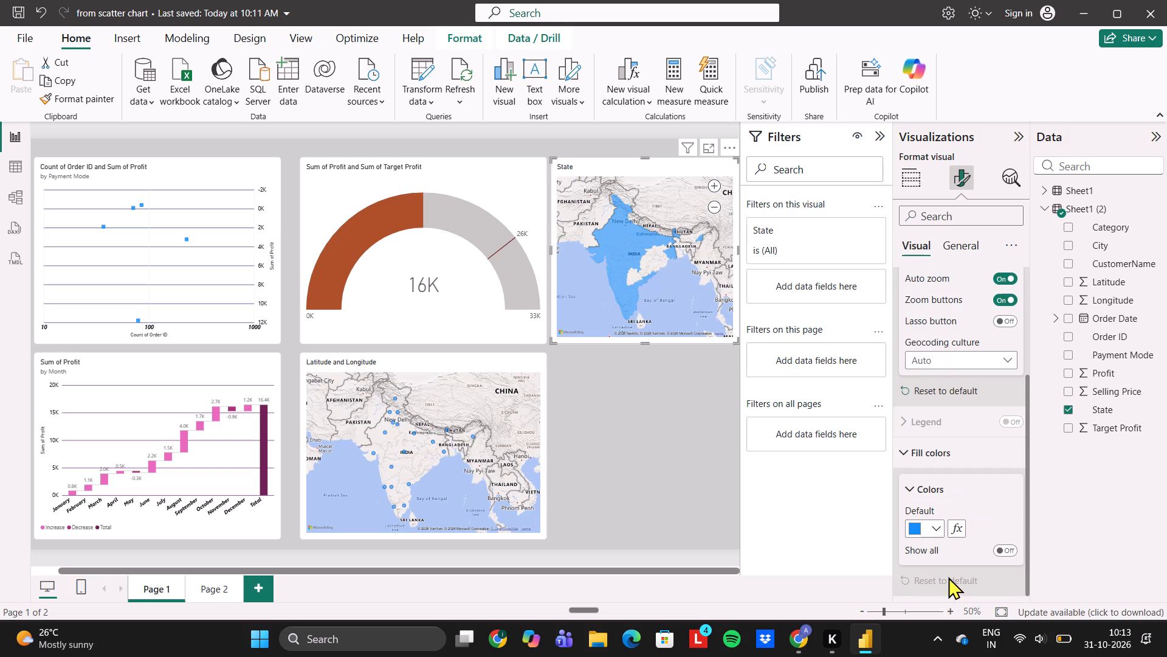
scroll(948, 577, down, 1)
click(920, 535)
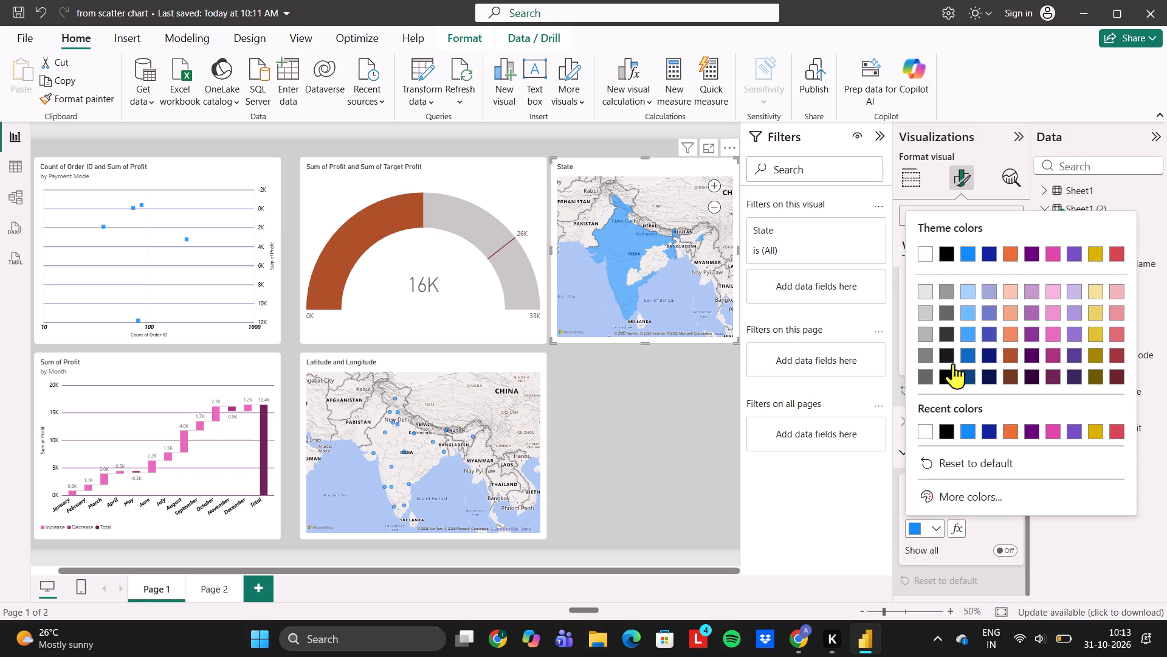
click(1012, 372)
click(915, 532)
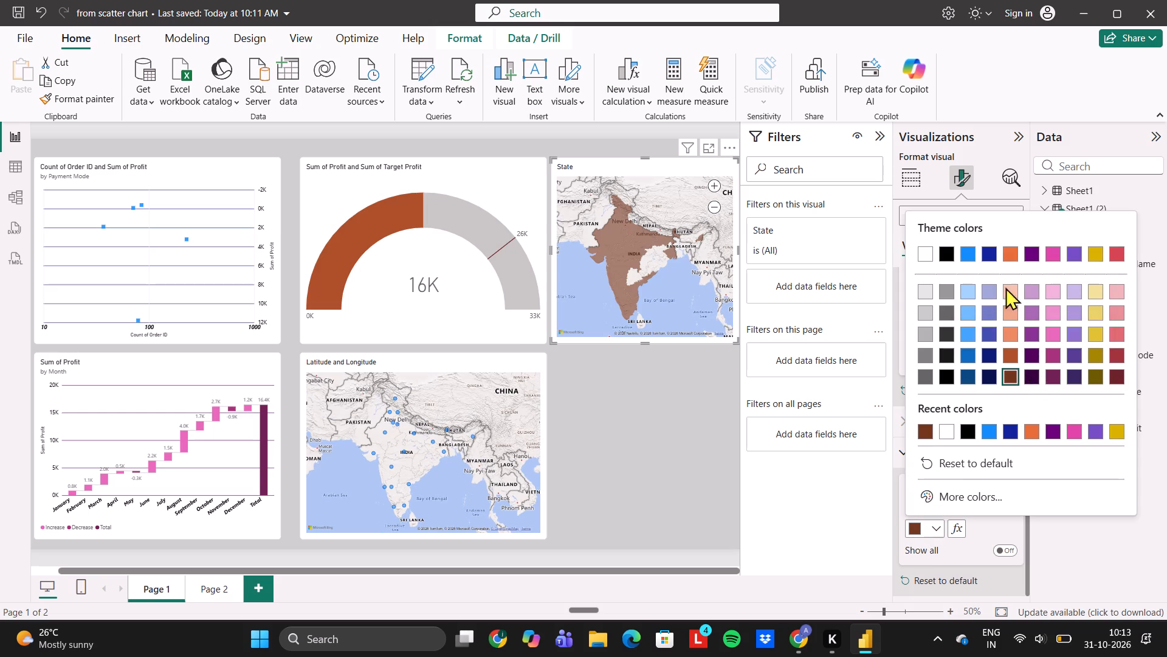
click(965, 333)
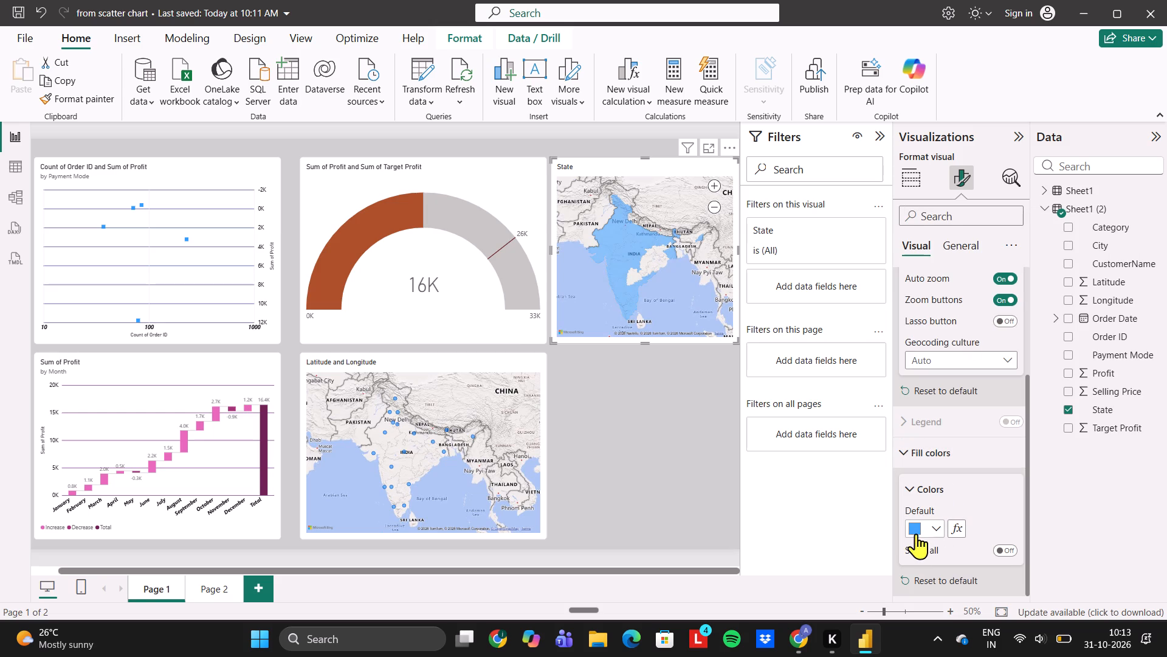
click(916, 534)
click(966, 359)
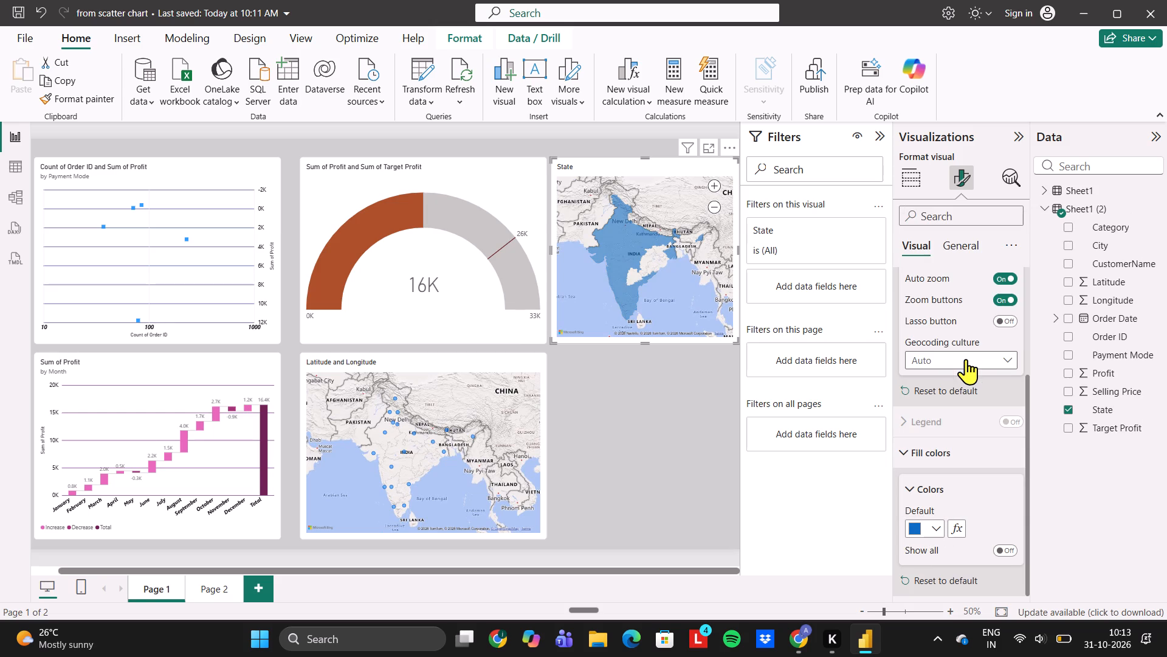
Set the State map's default fill color to the darkest shade of the theme's light blue.
click(913, 532)
click(968, 381)
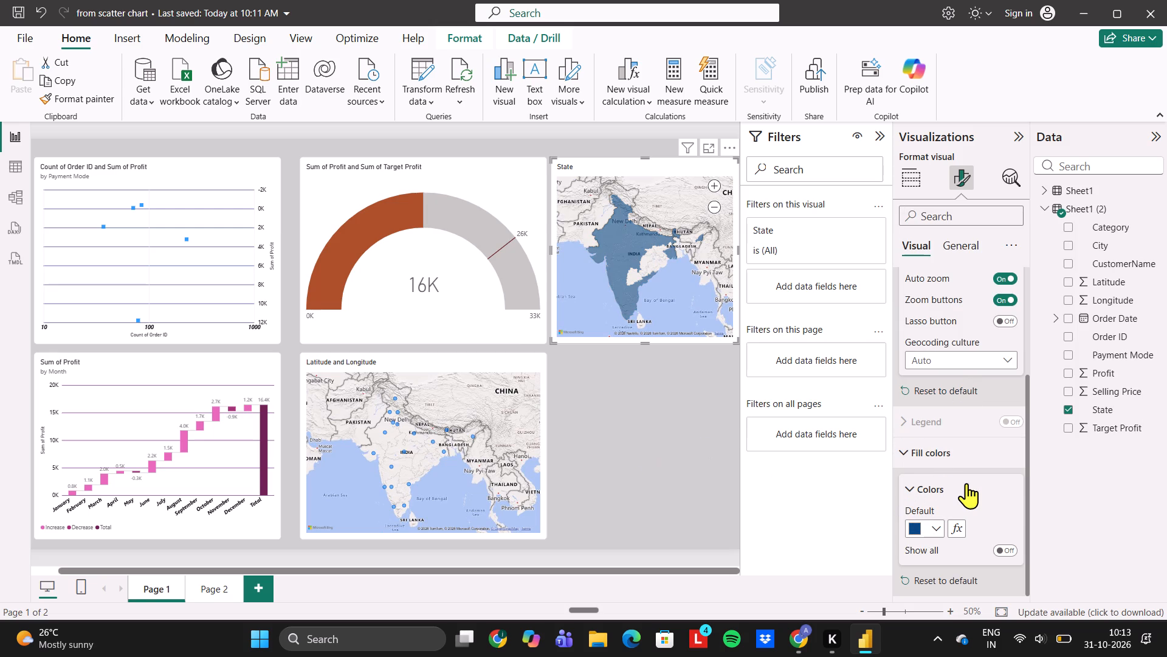
Turn on Show all in the State map's fill colors so each state has its own color setting.
scroll(966, 483, down, 3)
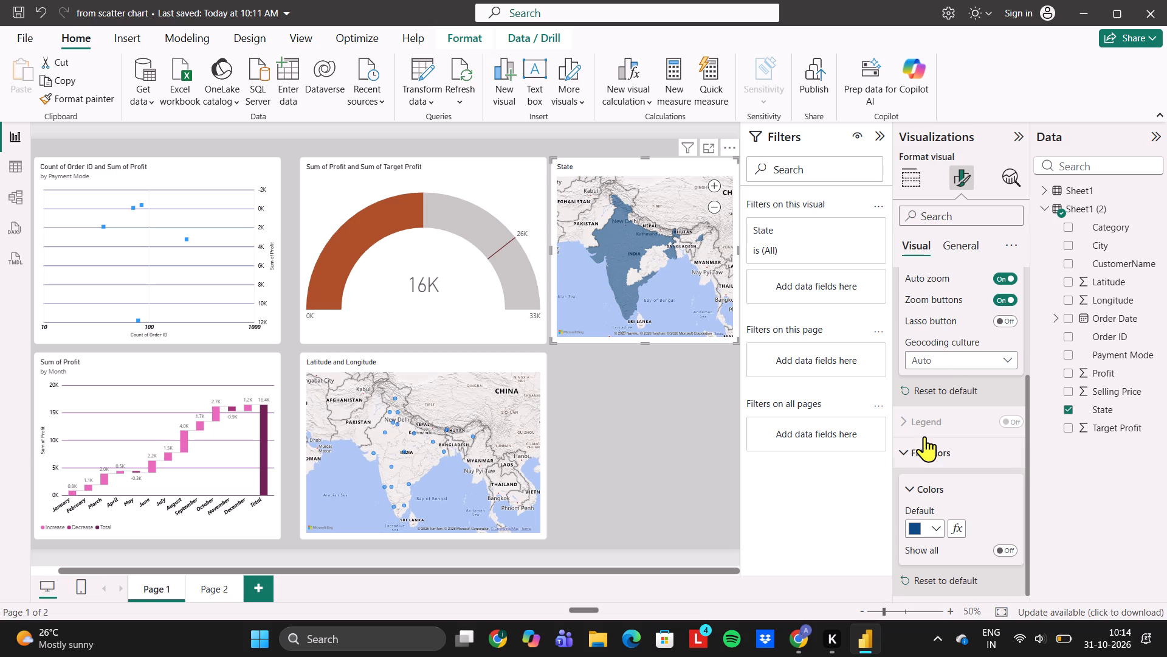
click(925, 450)
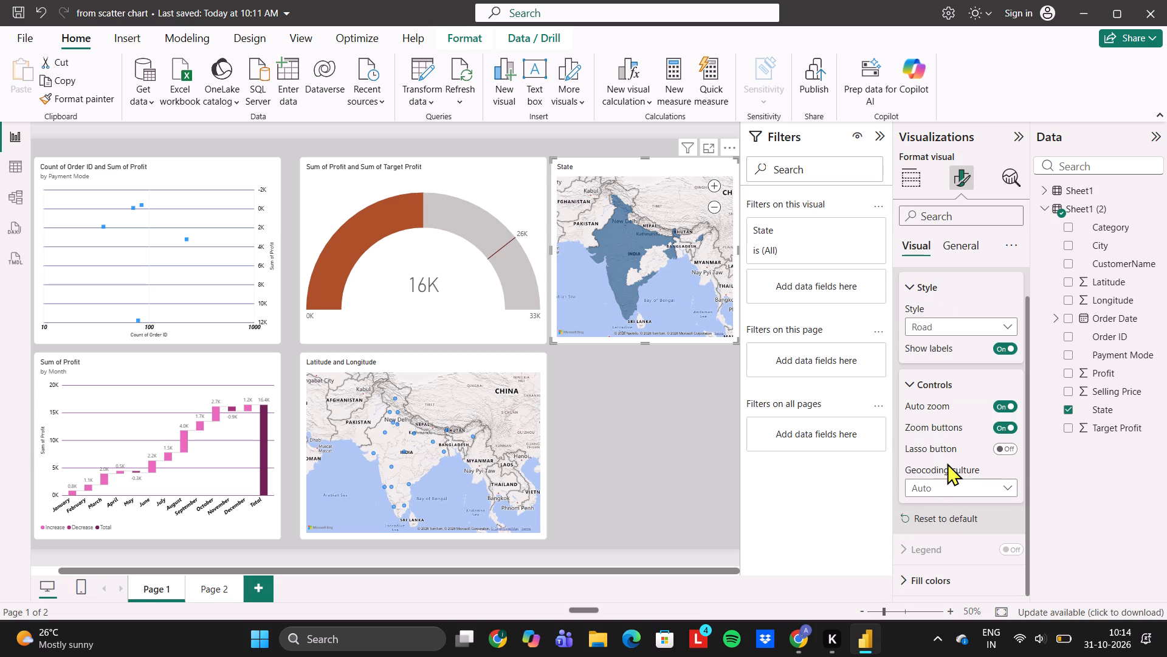
scroll(935, 499, down, 1)
click(933, 583)
scroll(933, 583, down, 1)
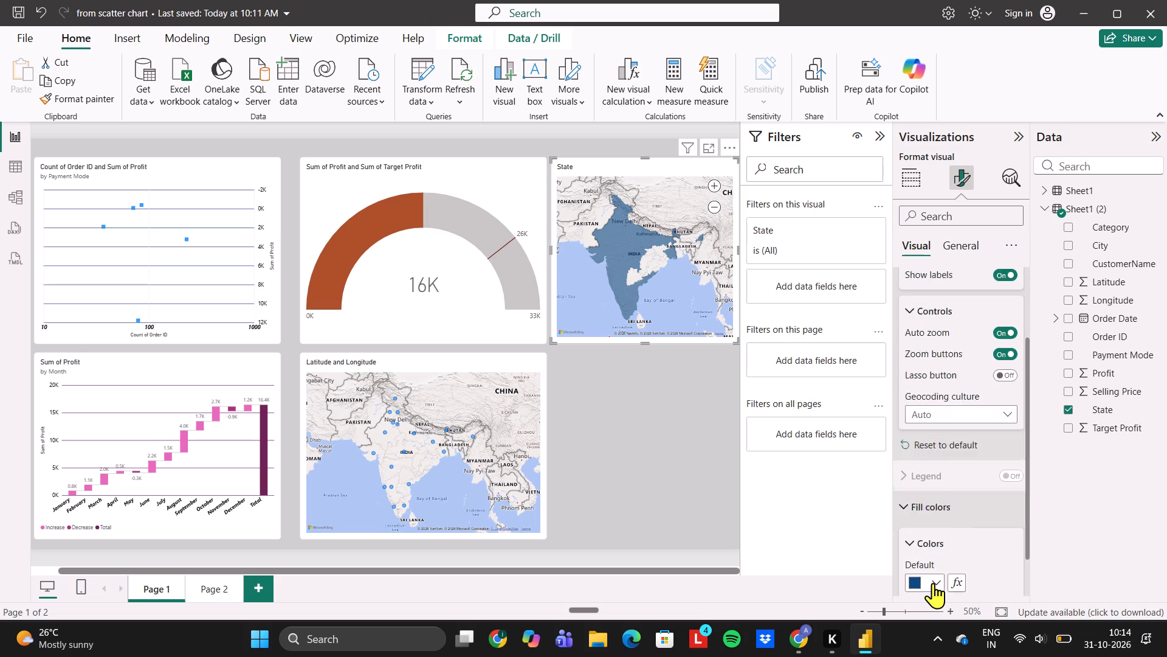
scroll(933, 583, down, 1)
click(938, 557)
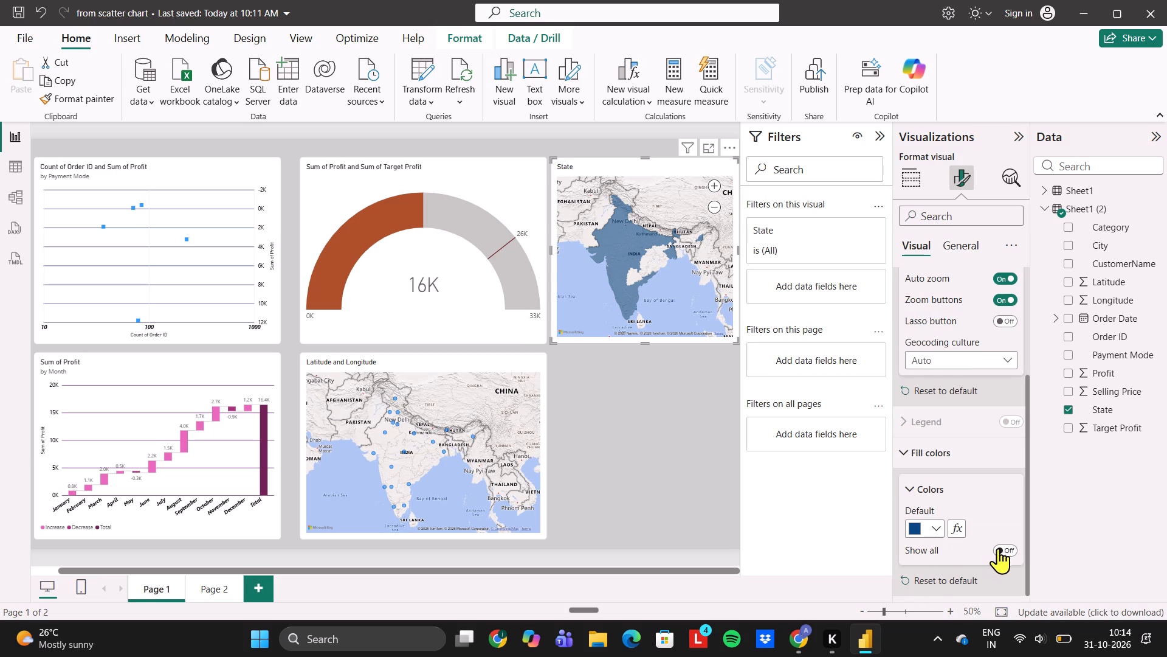
click(1000, 547)
Set individual state fill colors: black for Goa, dark purple for Haryana and pink #E044A7 for Himachal Pradesh.
scroll(1000, 547, down, 2)
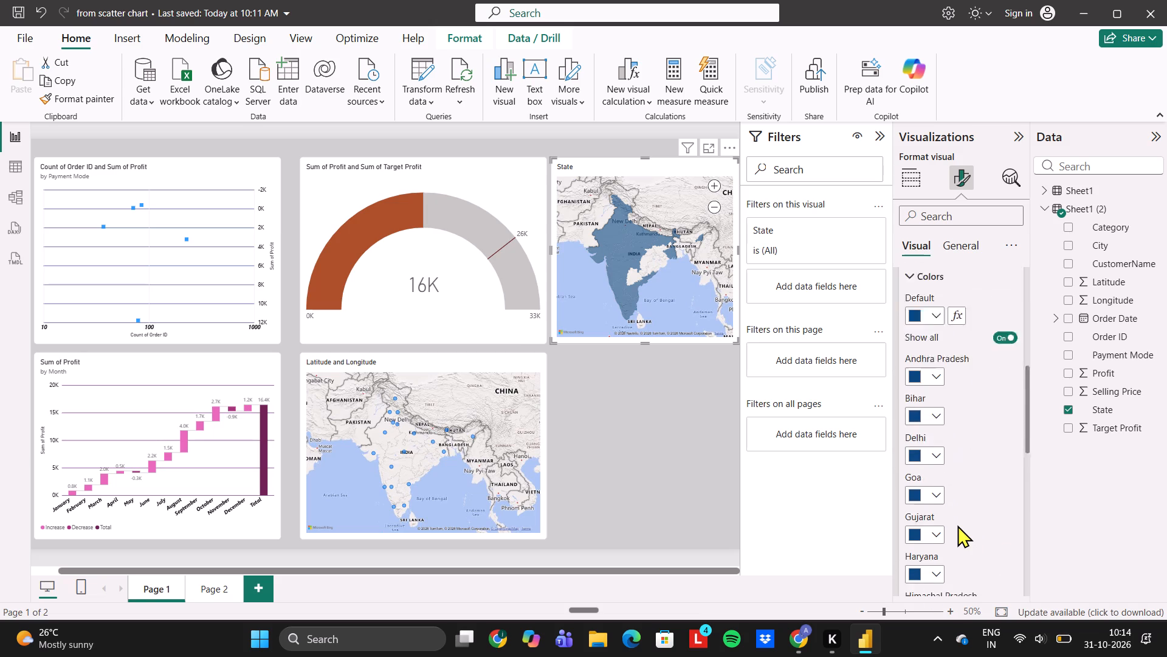
scroll(957, 525, down, 1)
click(937, 451)
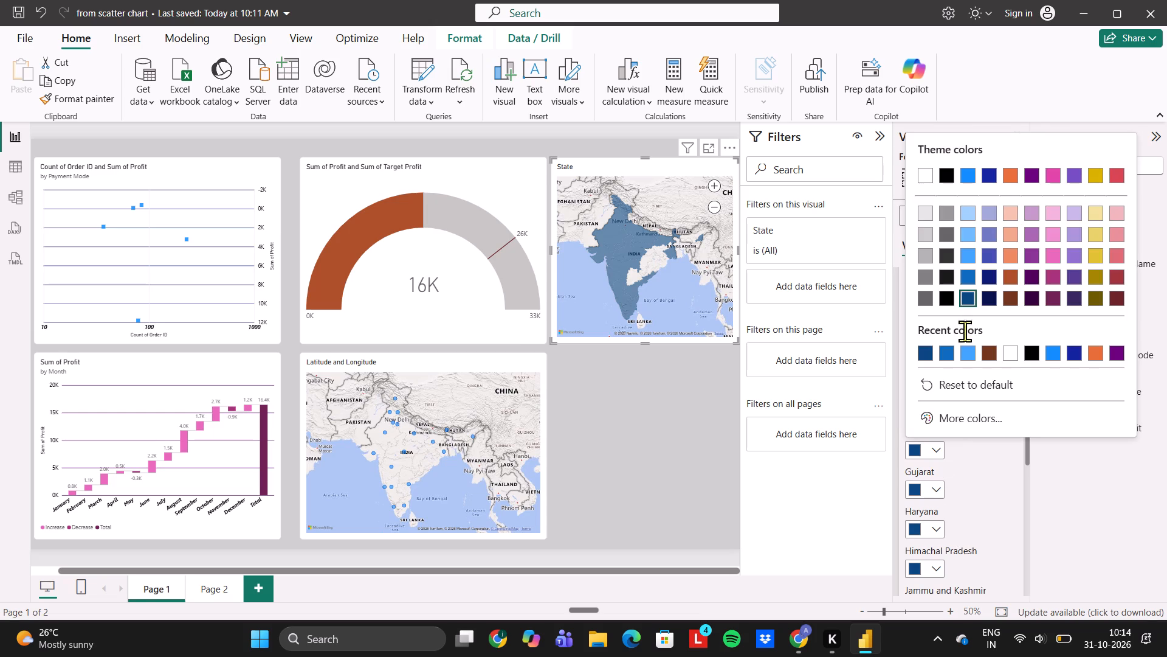
click(1032, 349)
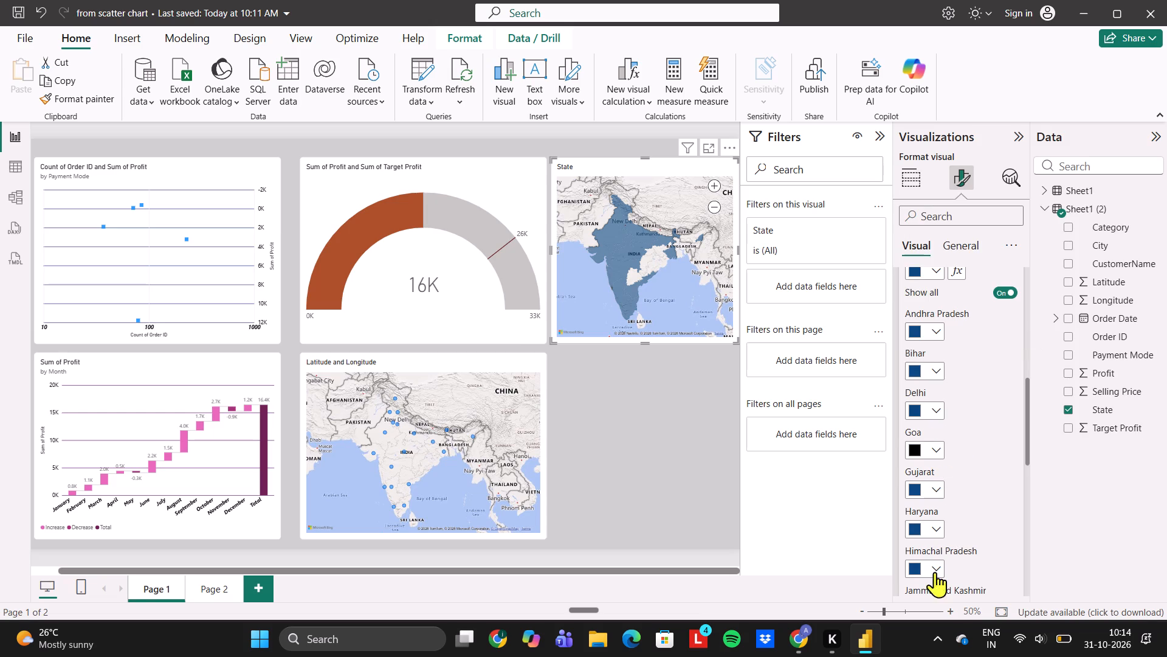
click(941, 529)
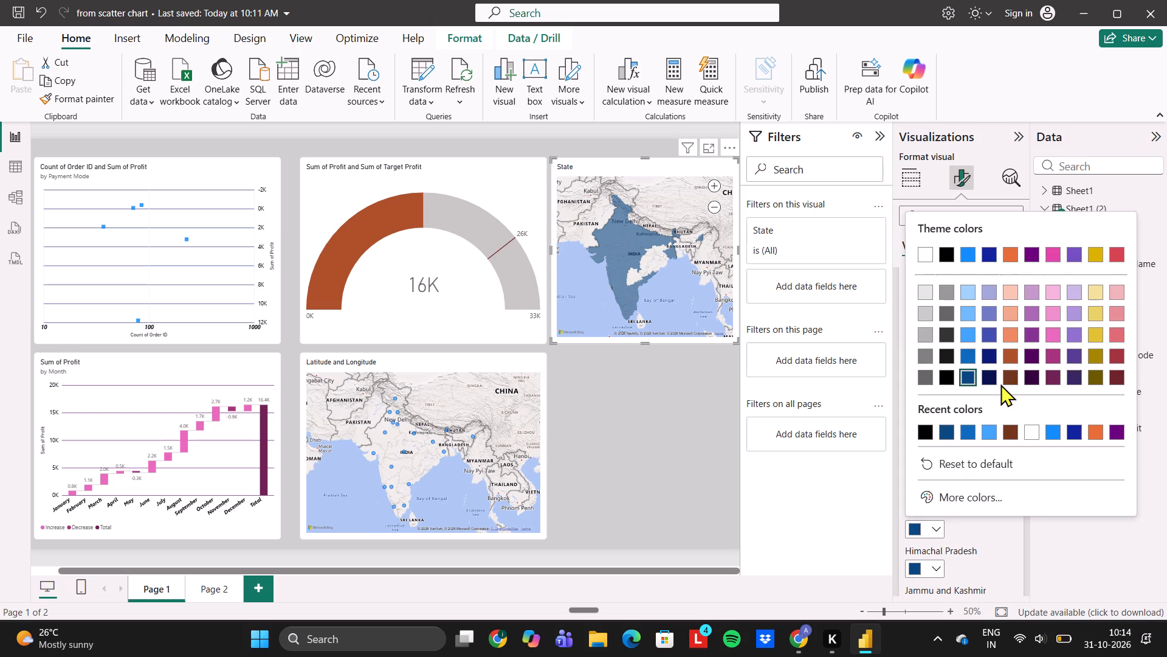
click(1033, 358)
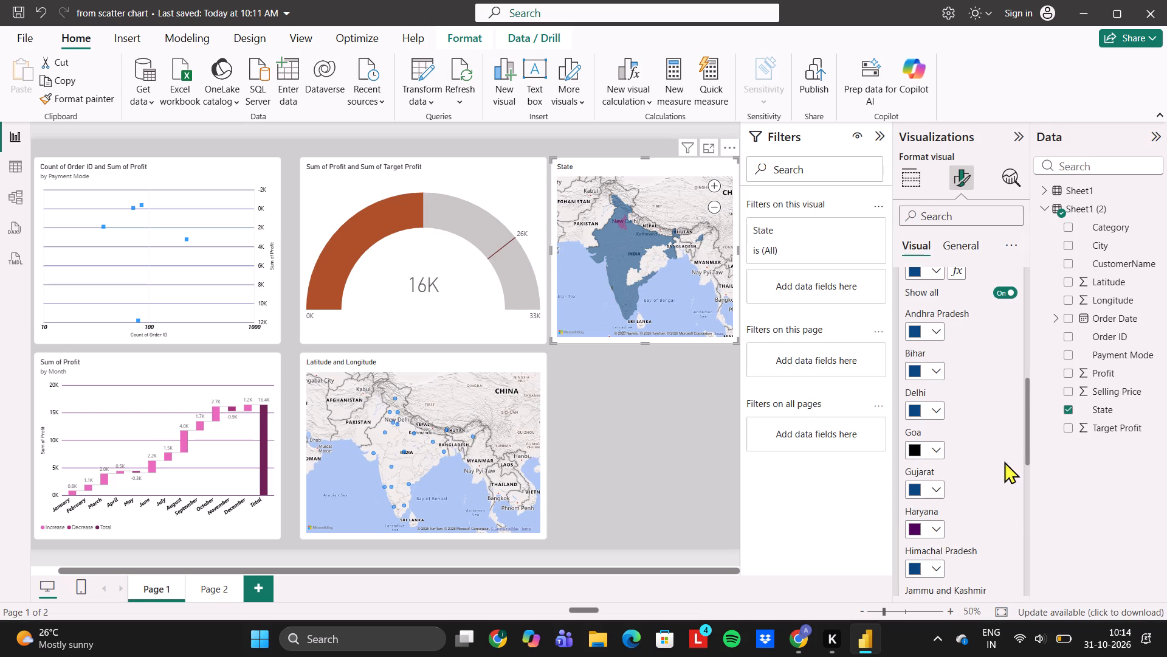
click(939, 566)
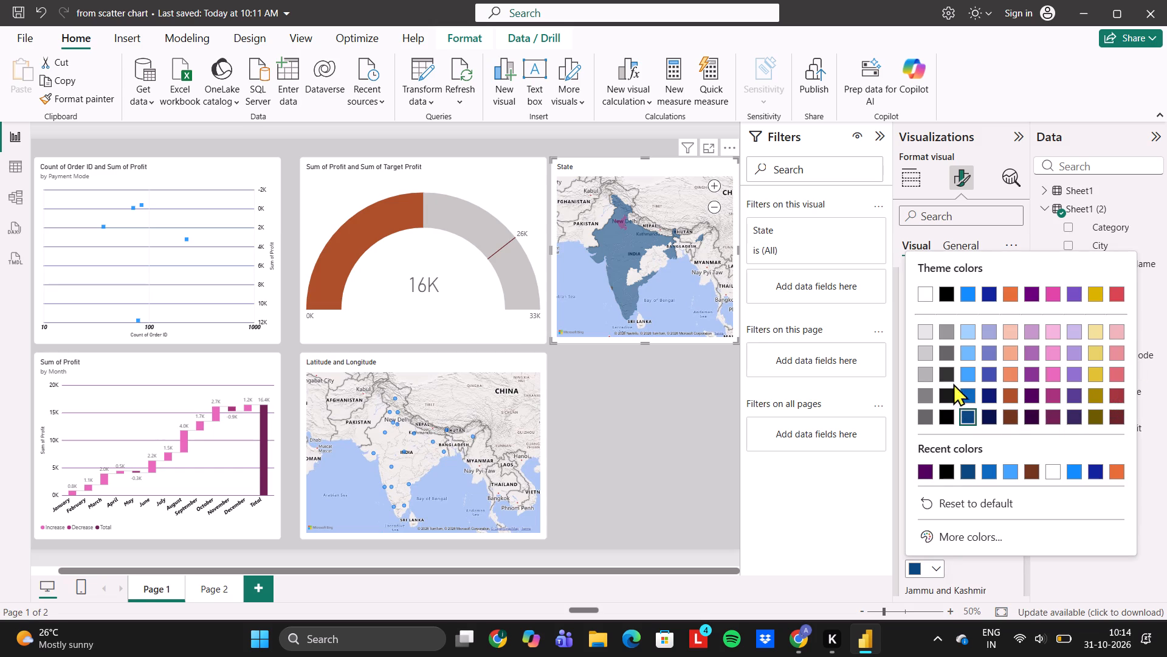
click(1053, 301)
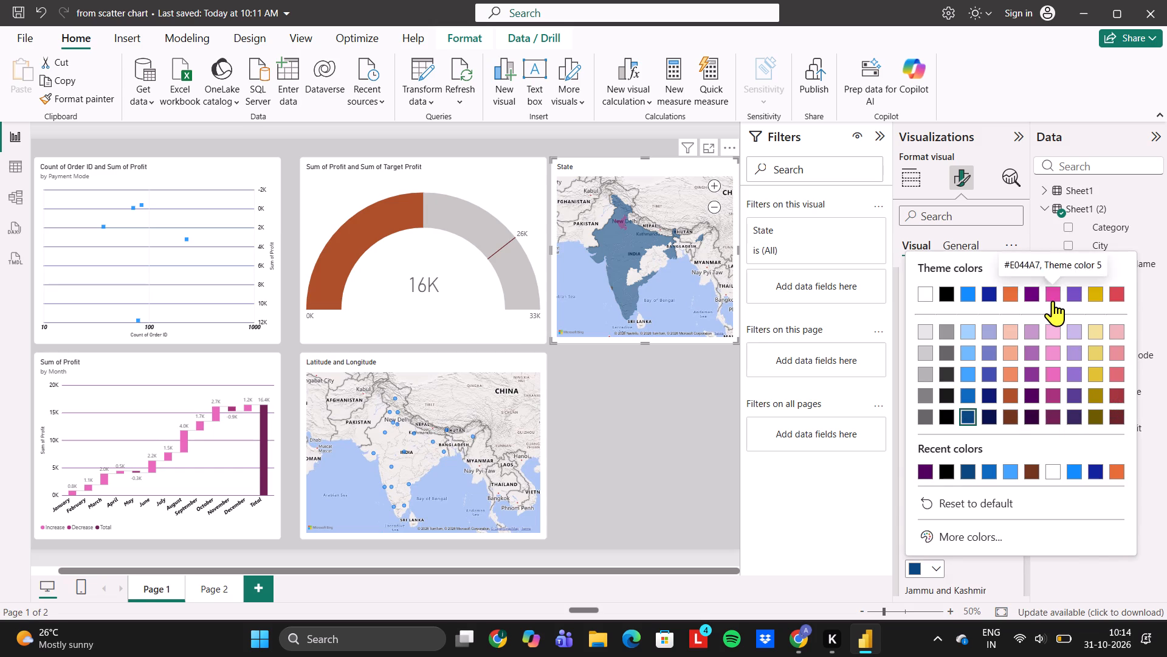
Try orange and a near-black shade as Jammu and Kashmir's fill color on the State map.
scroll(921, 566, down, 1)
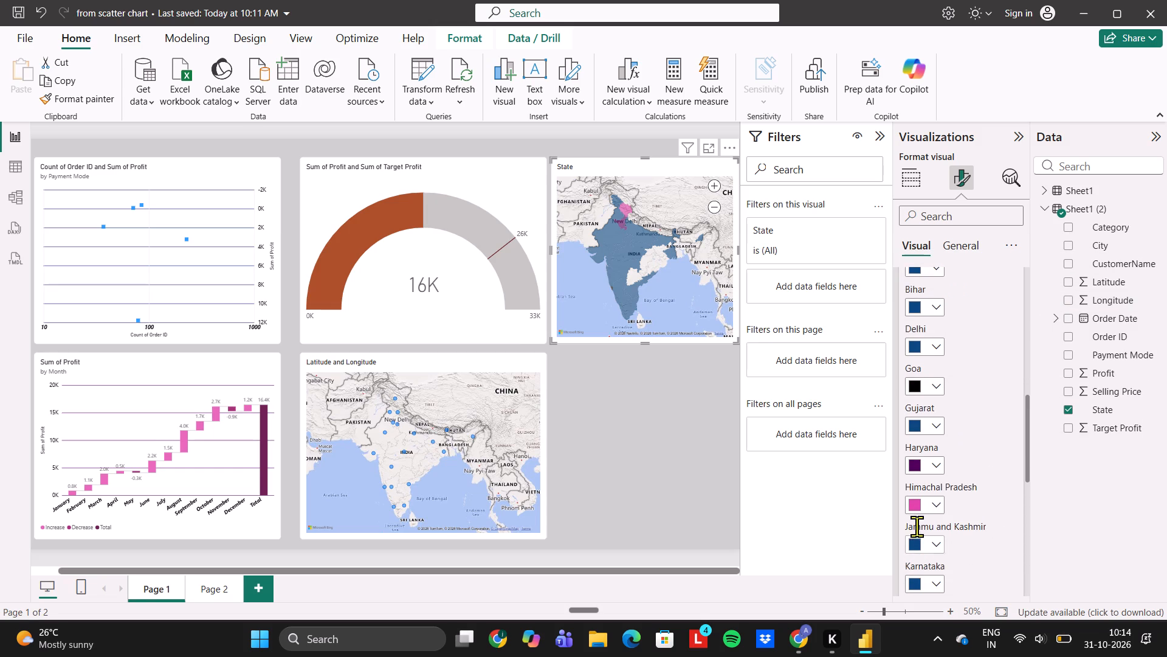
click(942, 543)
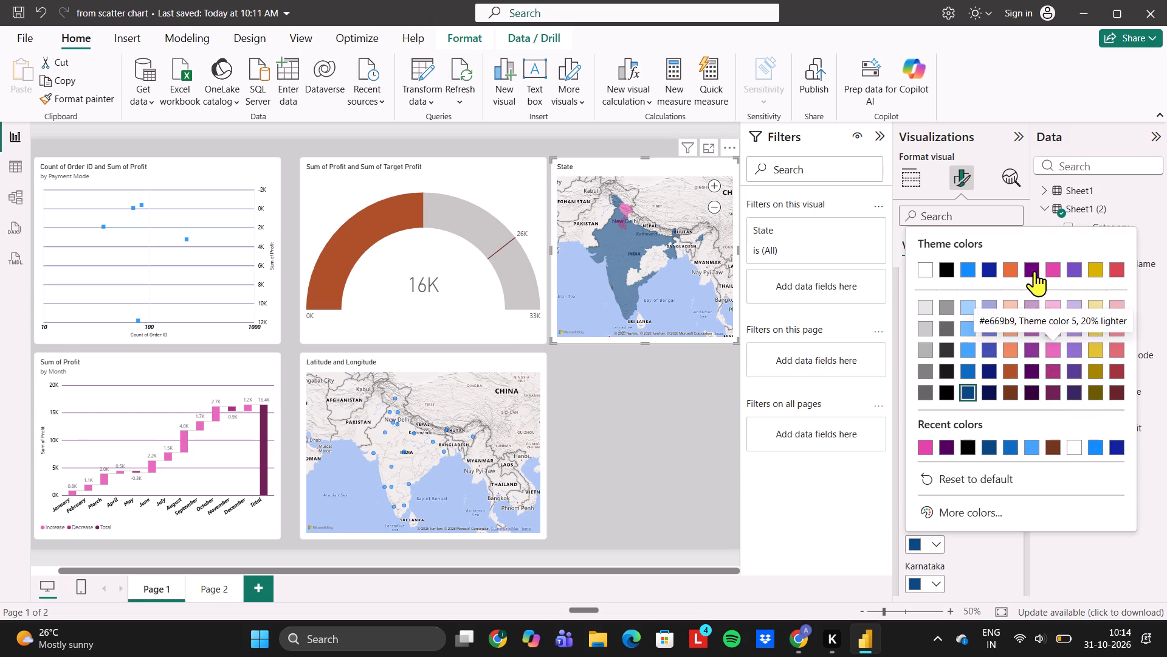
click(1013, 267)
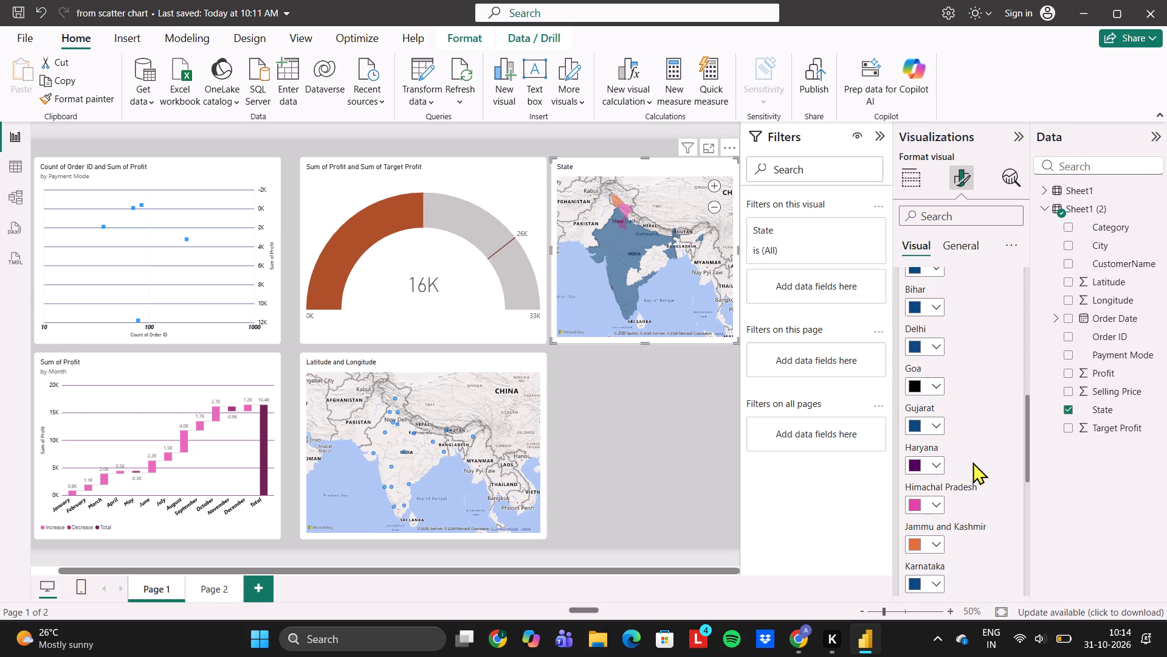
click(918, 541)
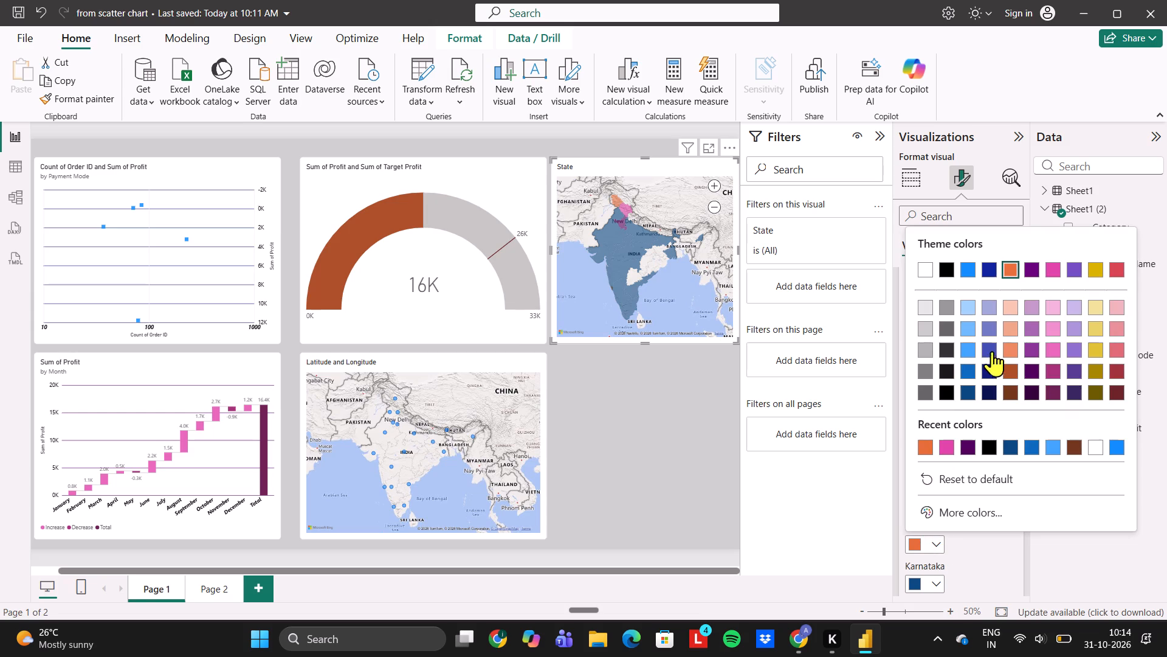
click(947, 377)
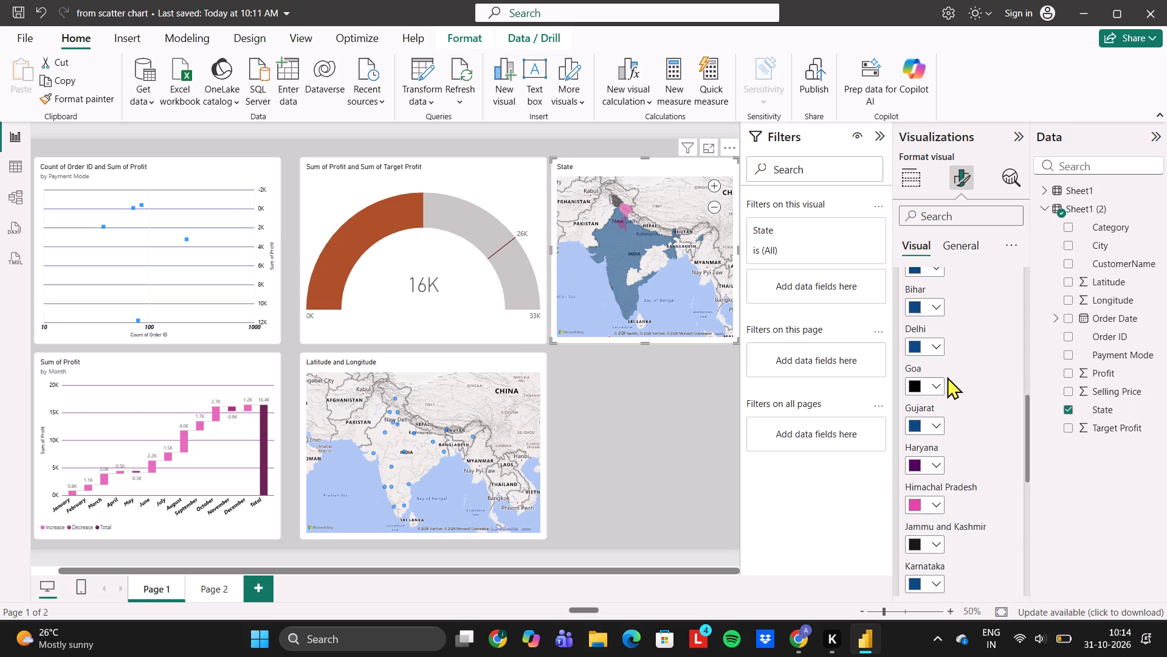
Set Jammu and Kashmir's fill color to the darkest shade of the theme's black.
click(913, 542)
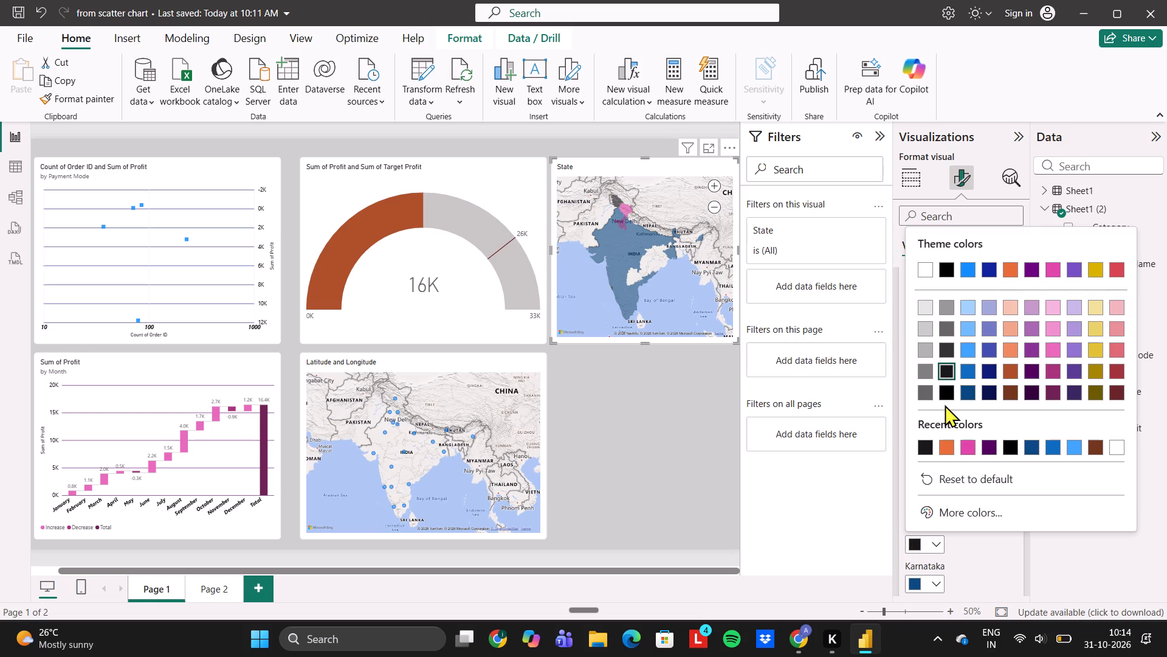
click(949, 393)
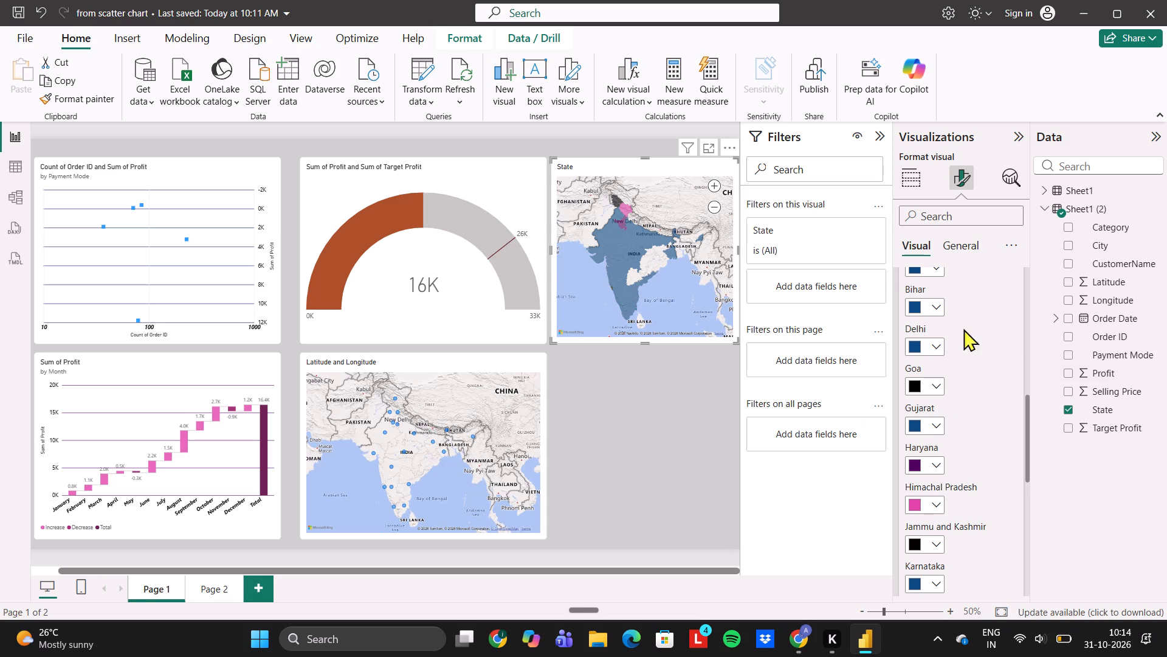
Open the conditional formatting settings for the State map's default fill color.
scroll(954, 322, up, 1)
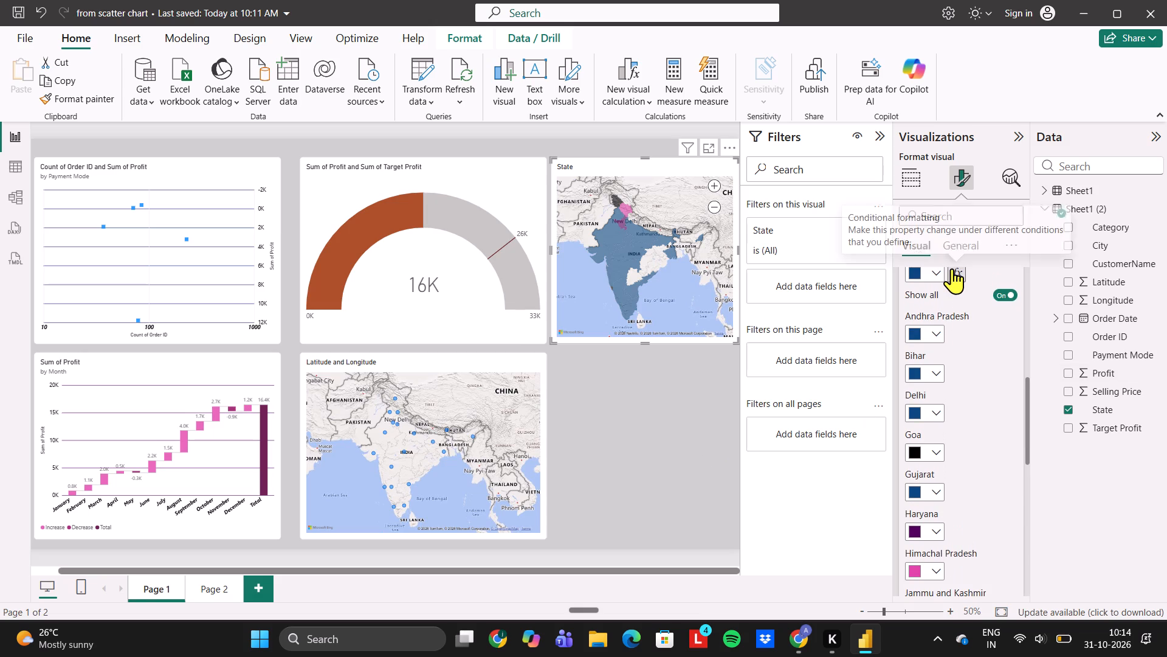
click(952, 268)
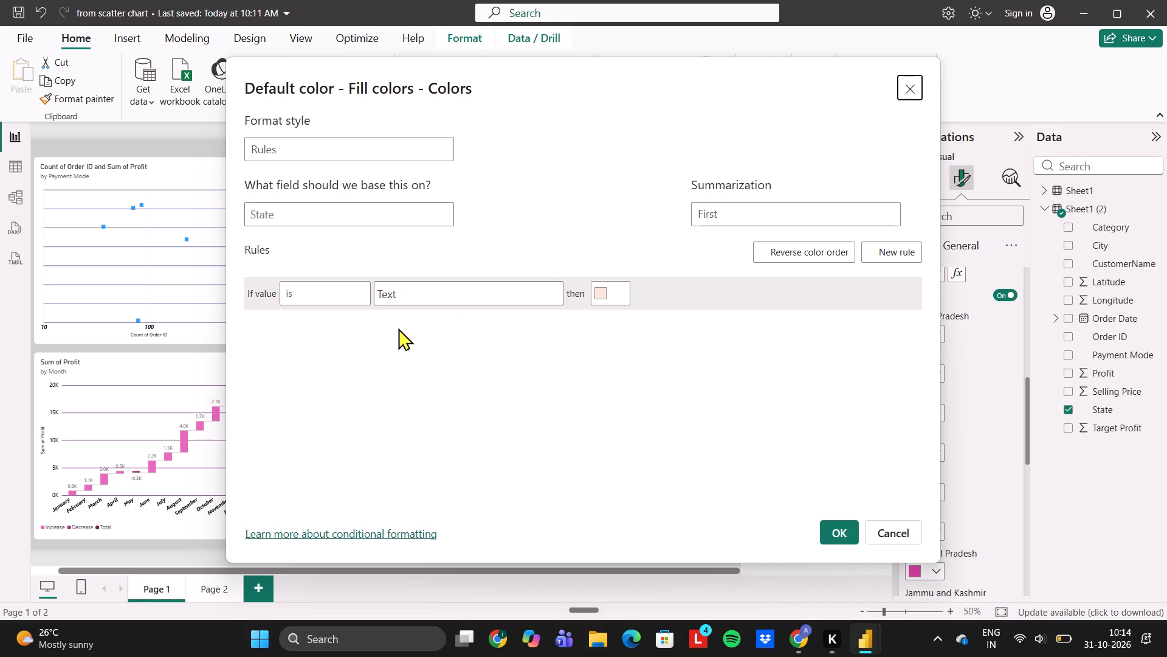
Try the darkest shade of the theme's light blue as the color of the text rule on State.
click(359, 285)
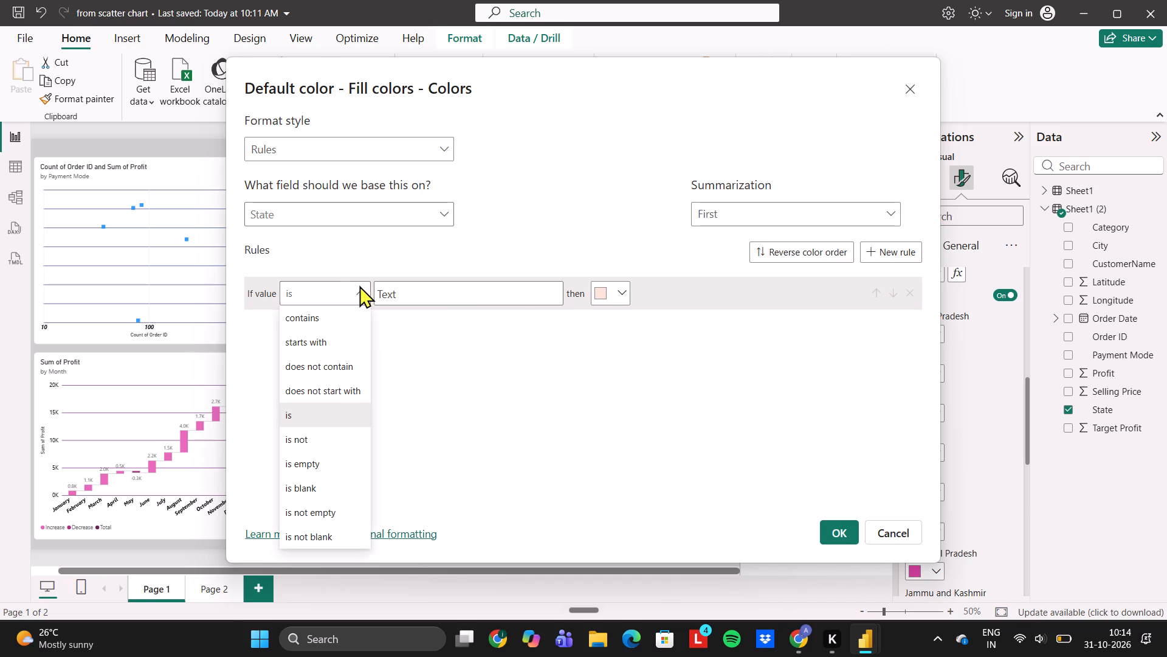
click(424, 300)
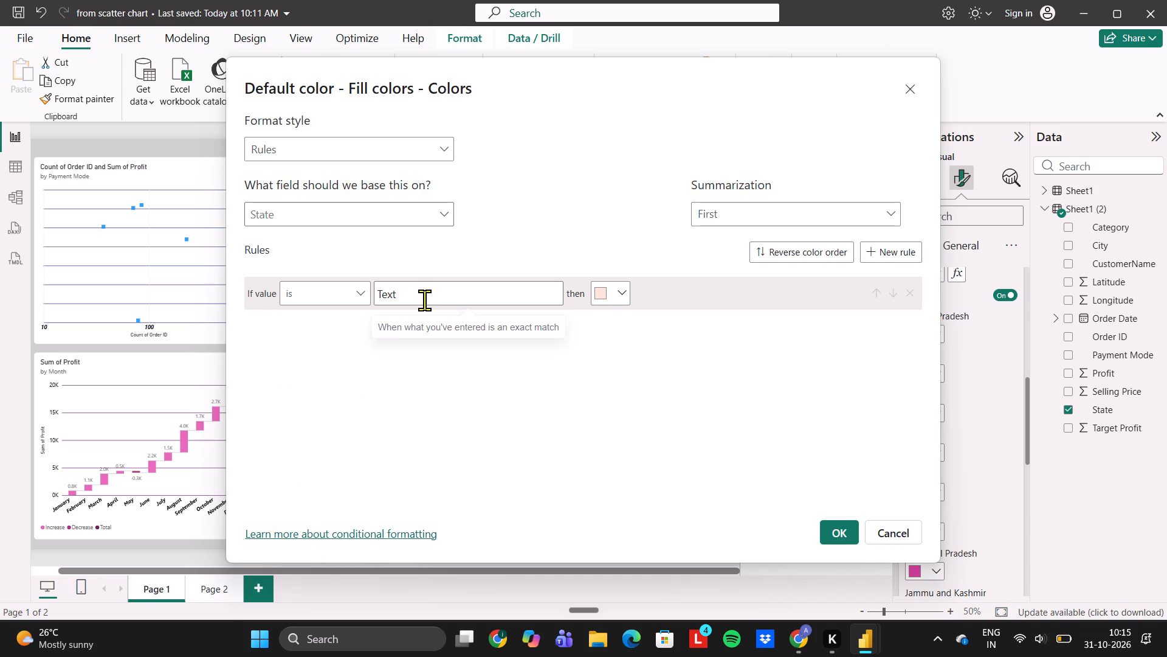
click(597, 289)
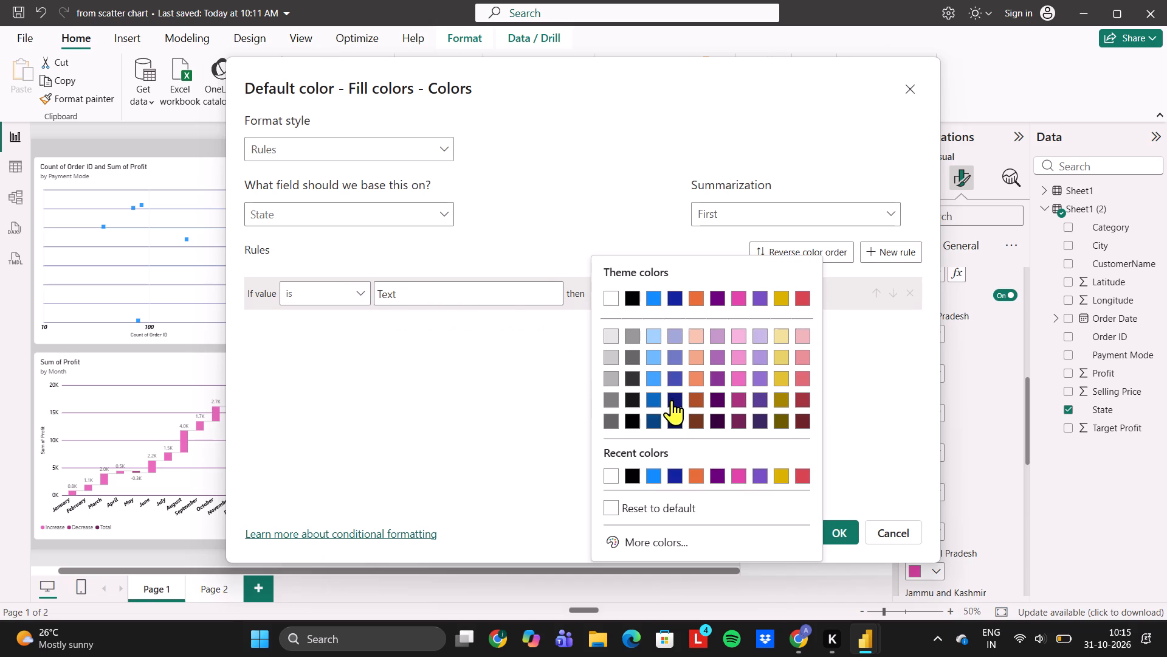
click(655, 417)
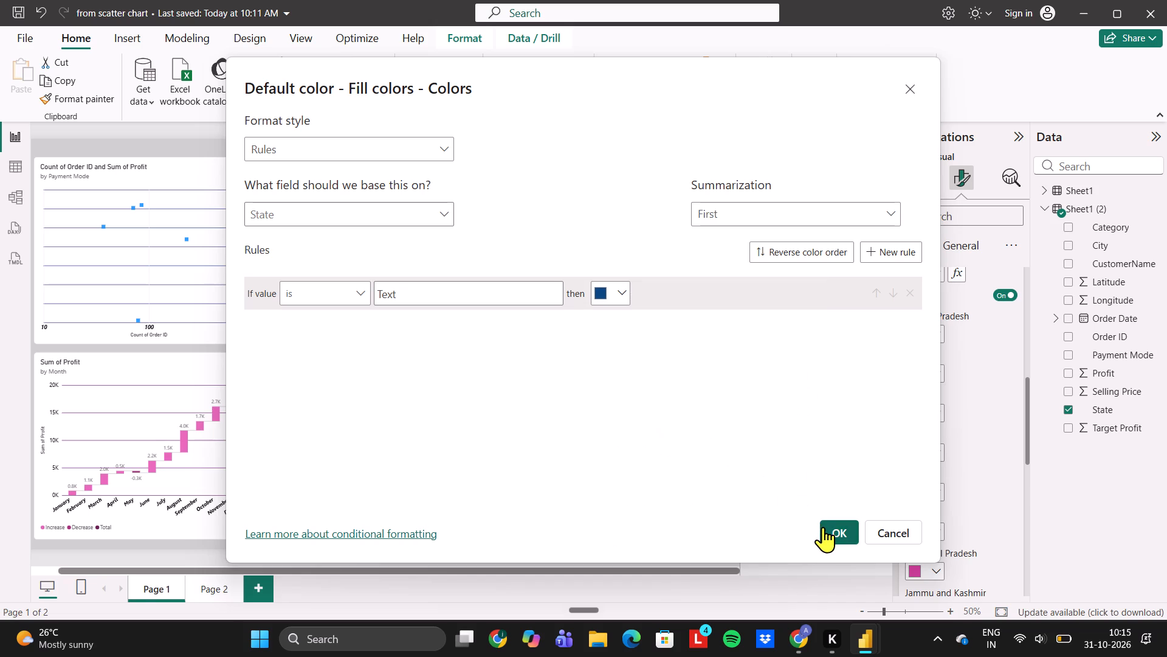
Apply a Gradient format style to the default fill color, with dark red for the lowest value and the darkest purple for the highest.
click(429, 155)
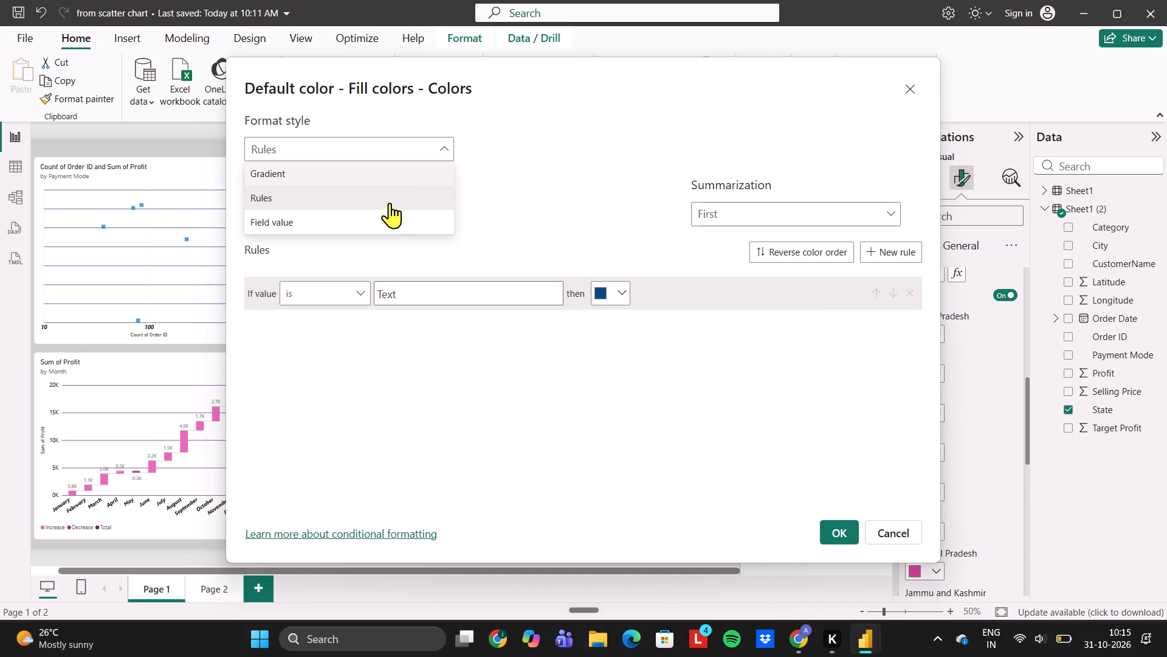
click(382, 178)
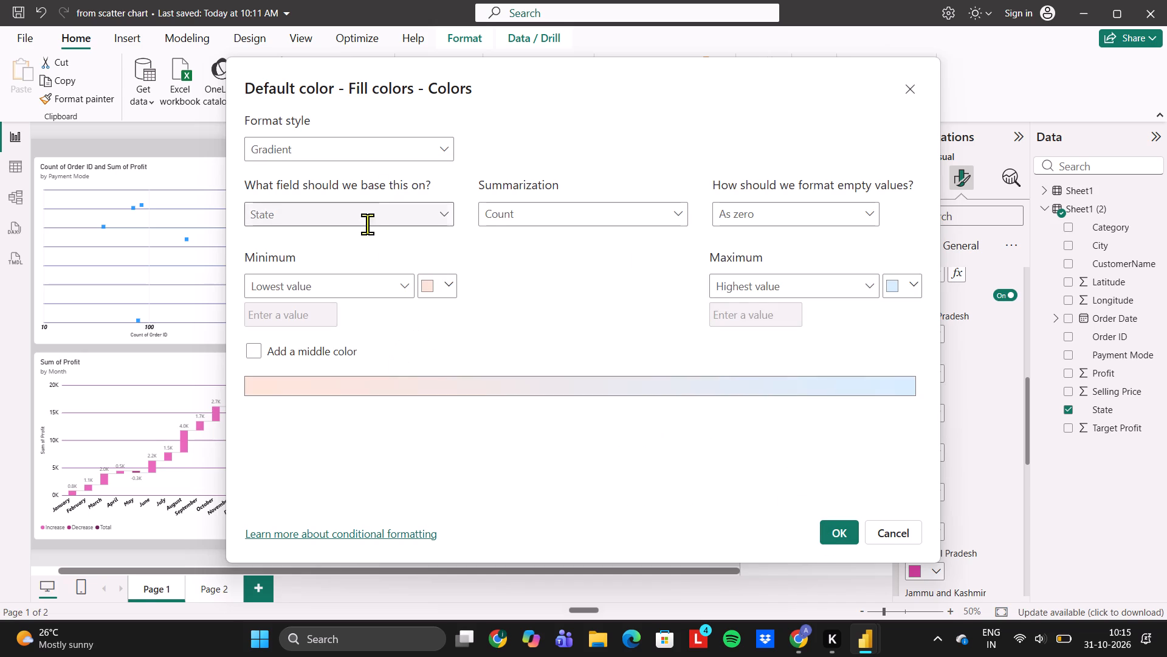
click(410, 287)
click(430, 279)
click(453, 287)
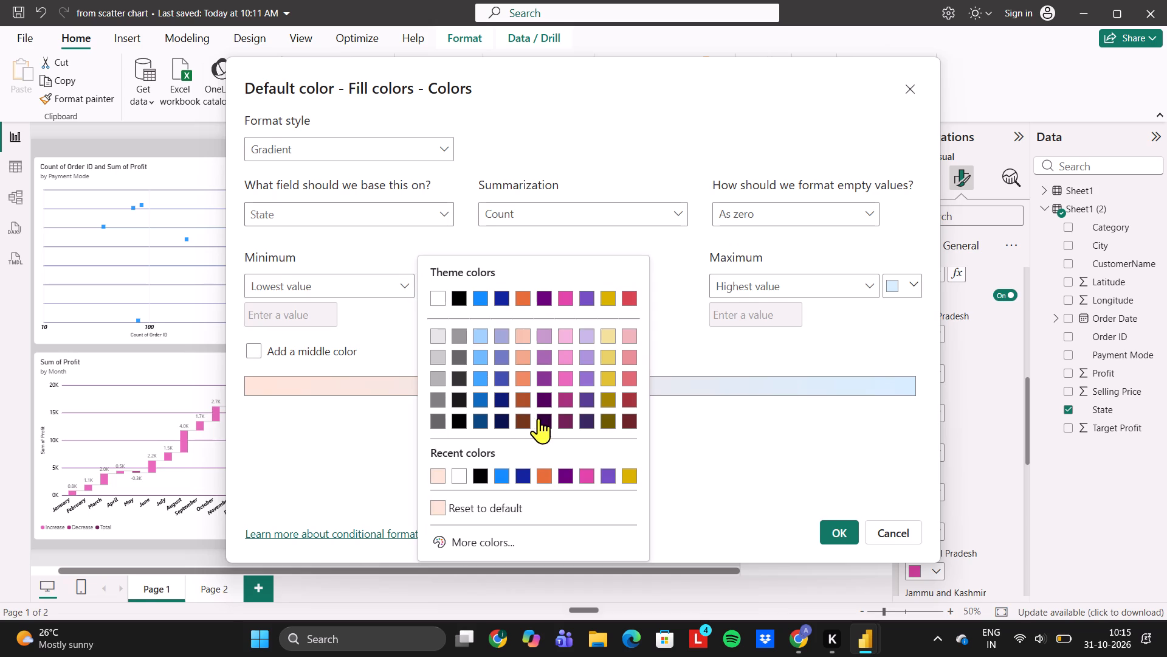
click(635, 399)
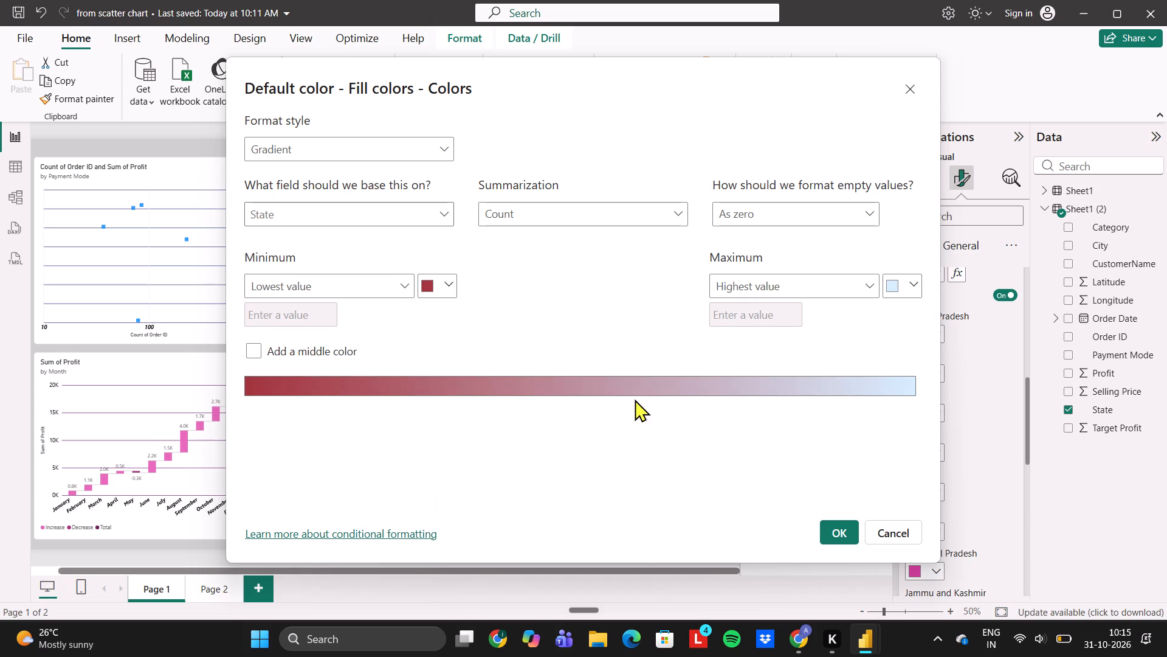
click(909, 285)
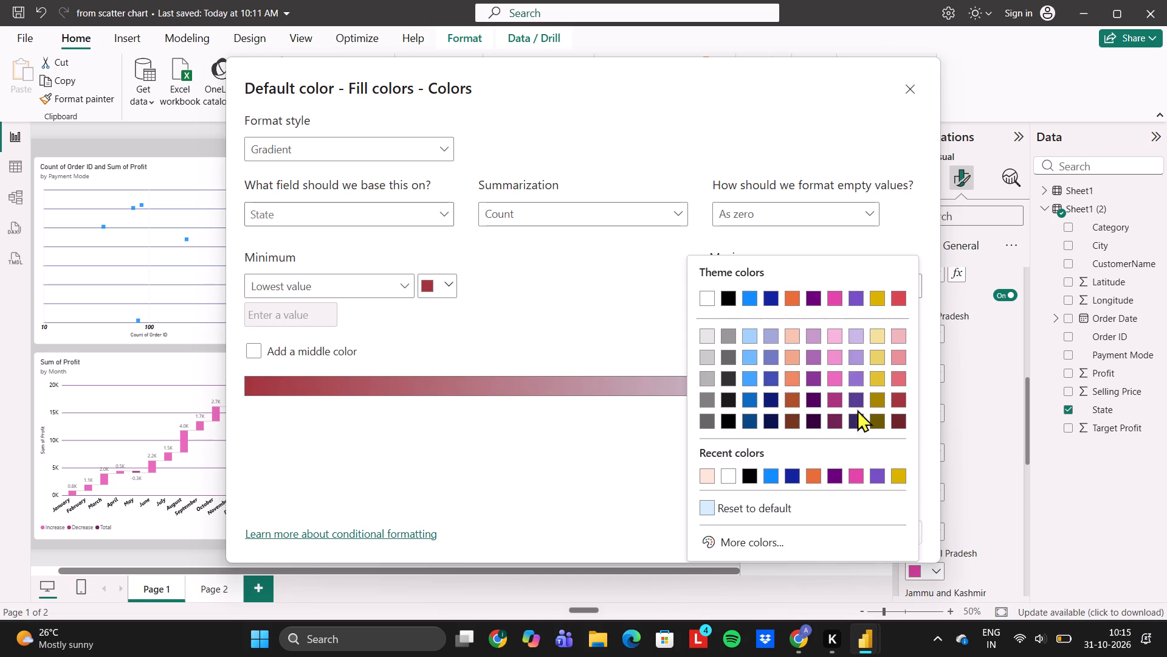
click(808, 419)
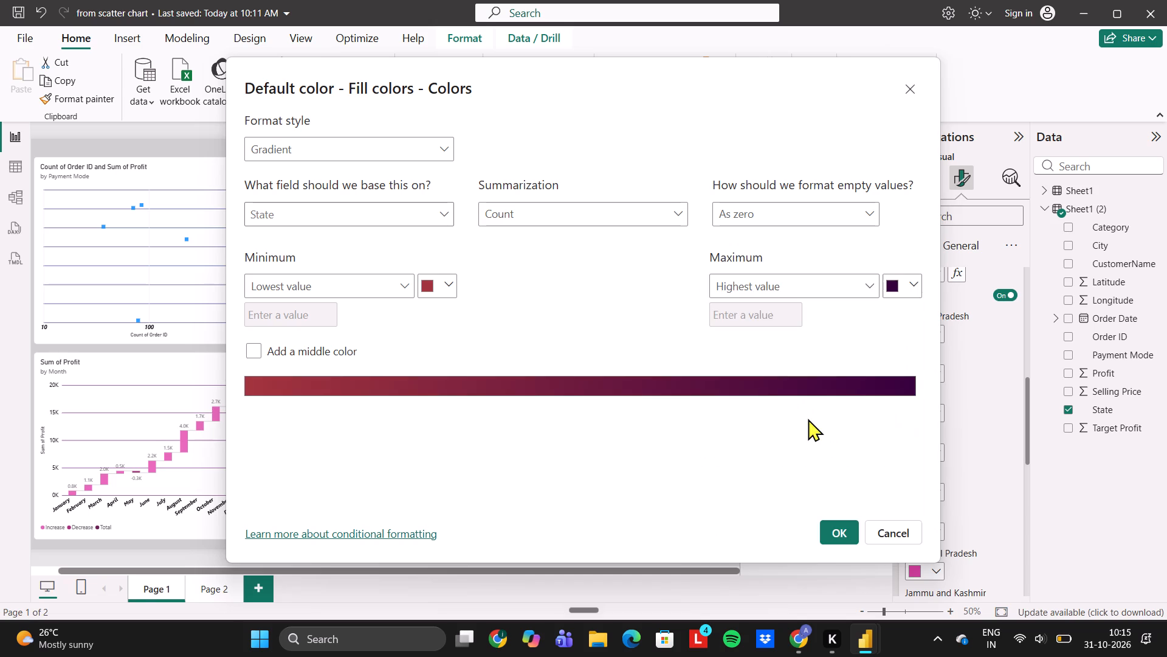
click(837, 521)
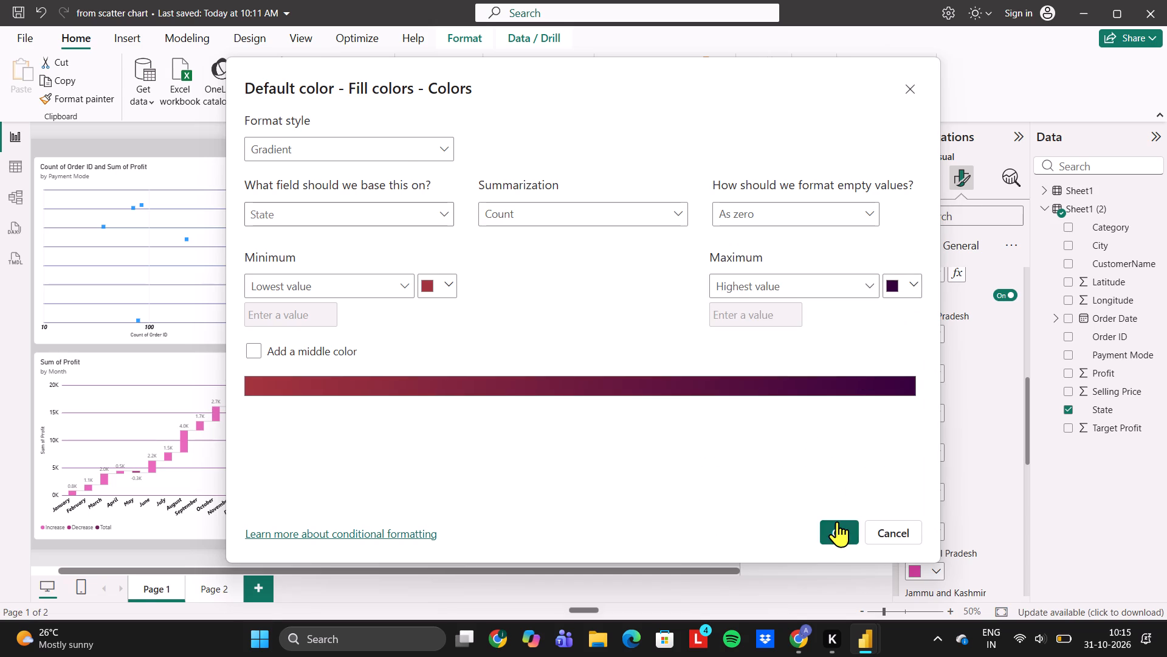
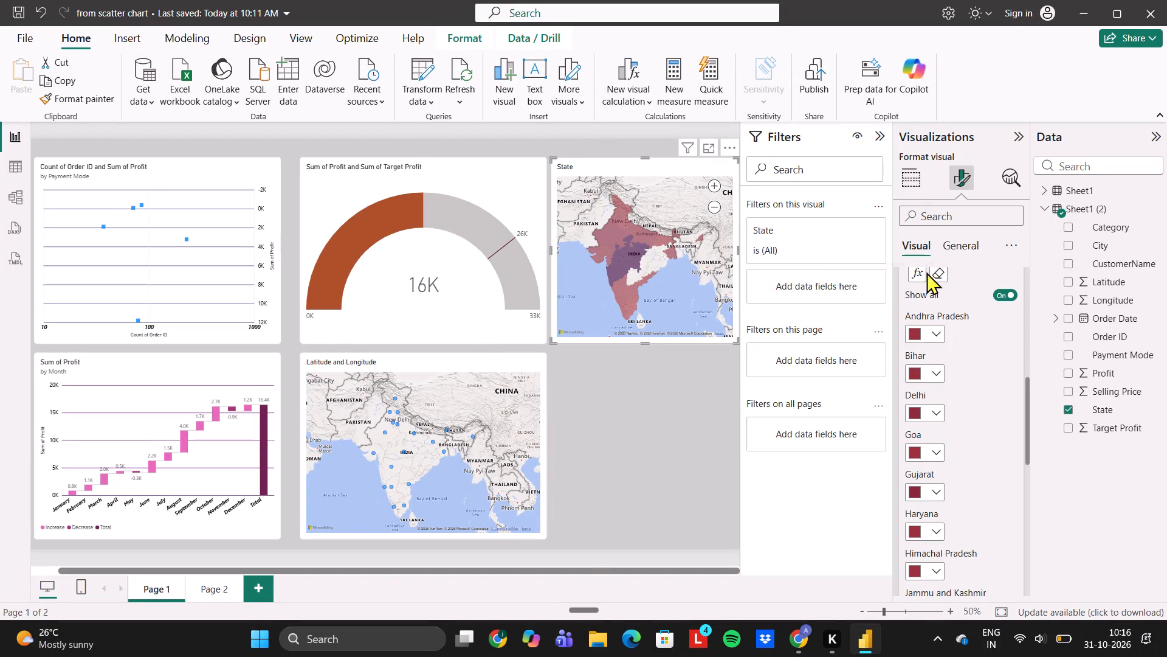
Reopen the conditional formatting settings for the State map's default fill color.
scroll(925, 272, up, 1)
click(919, 325)
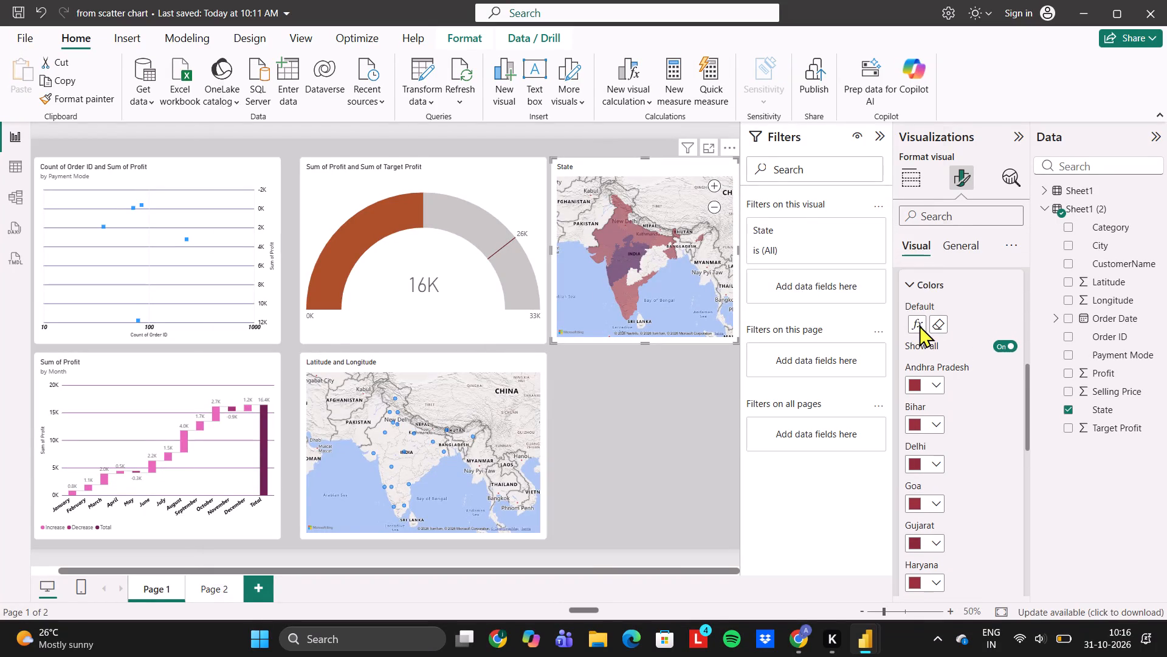
scroll(579, 313, down, 1)
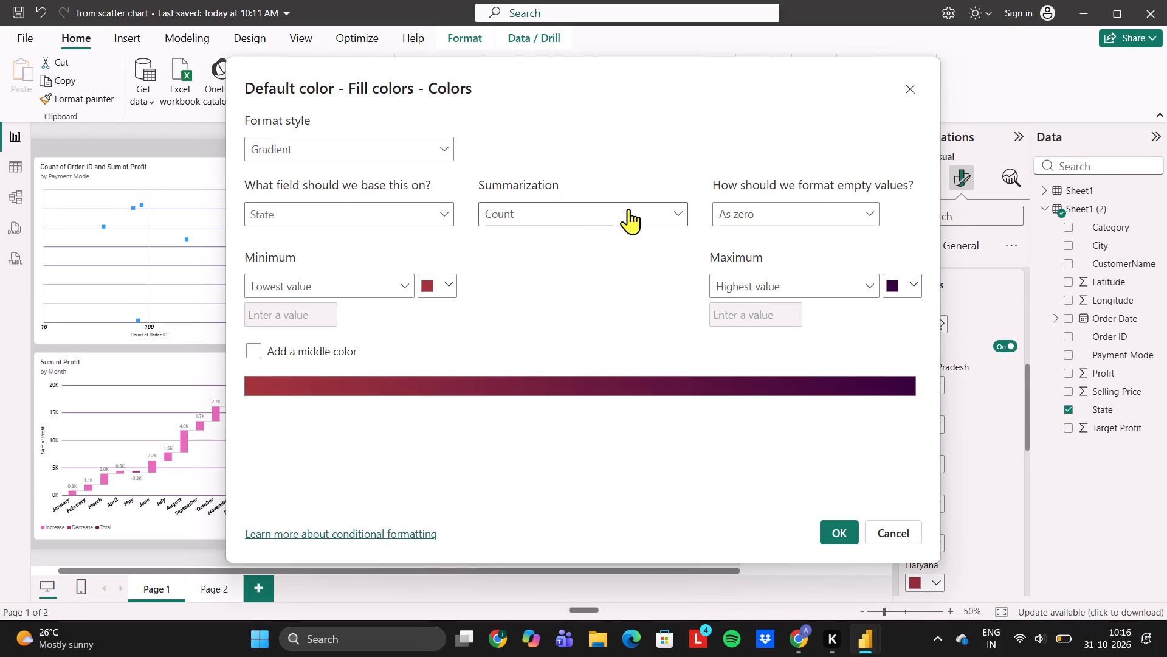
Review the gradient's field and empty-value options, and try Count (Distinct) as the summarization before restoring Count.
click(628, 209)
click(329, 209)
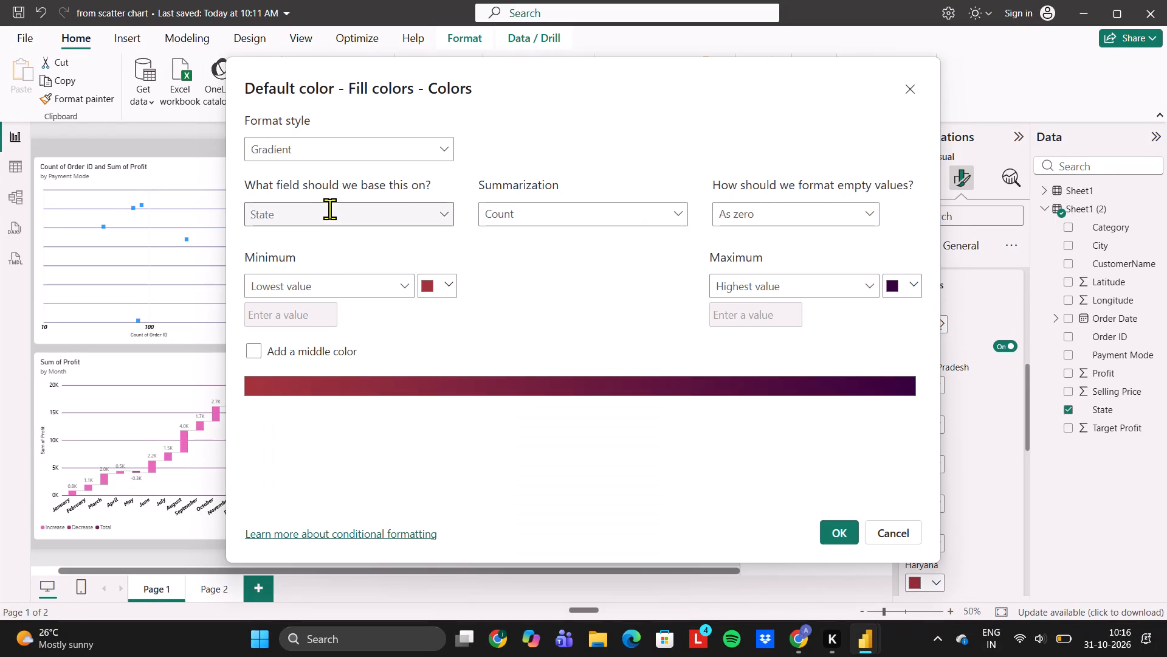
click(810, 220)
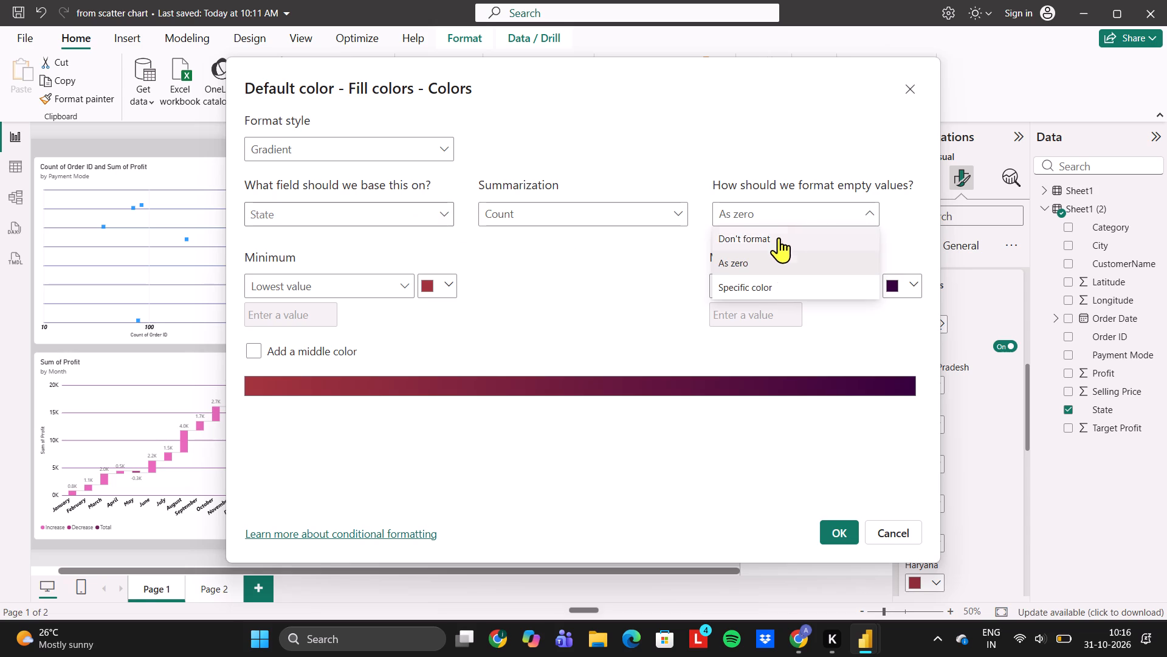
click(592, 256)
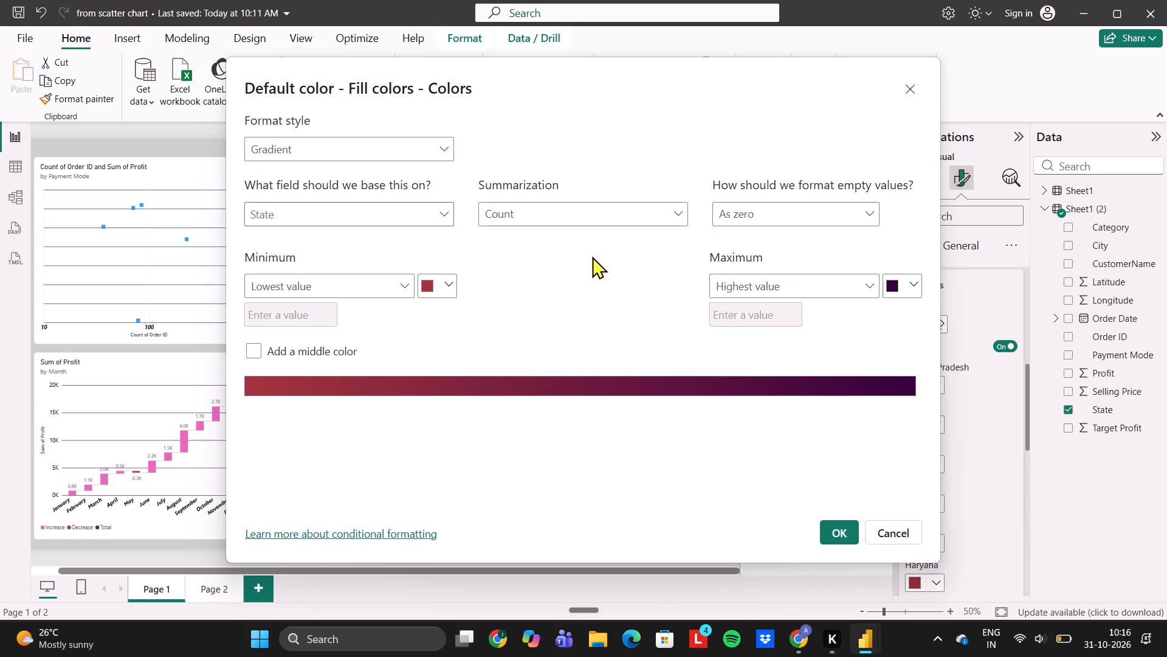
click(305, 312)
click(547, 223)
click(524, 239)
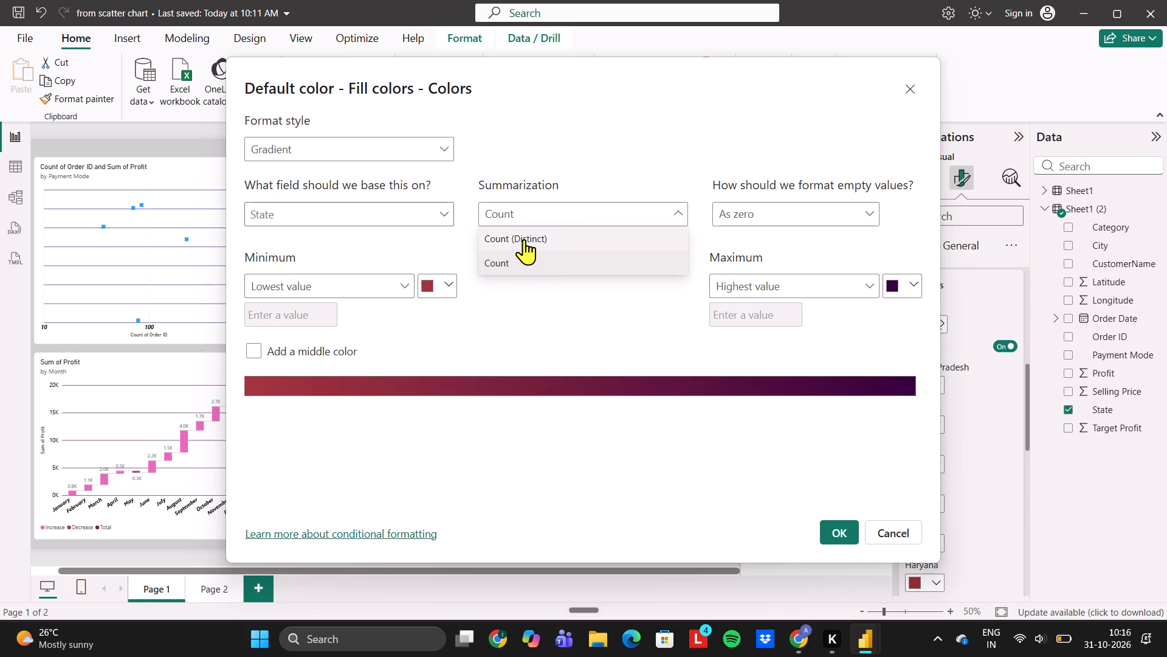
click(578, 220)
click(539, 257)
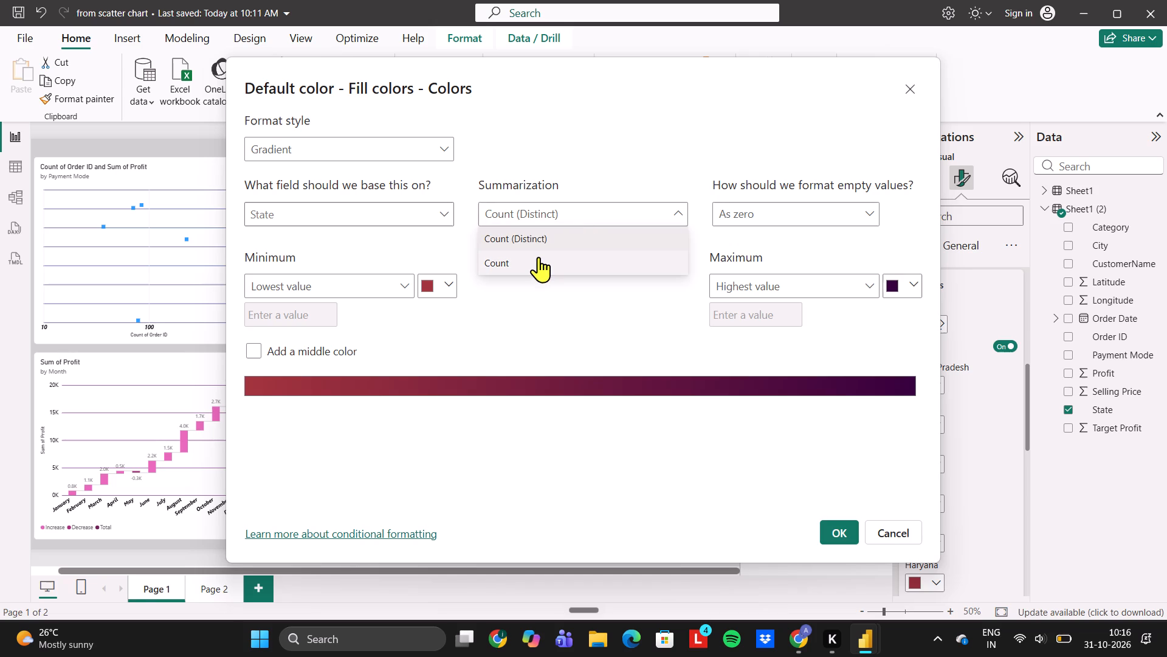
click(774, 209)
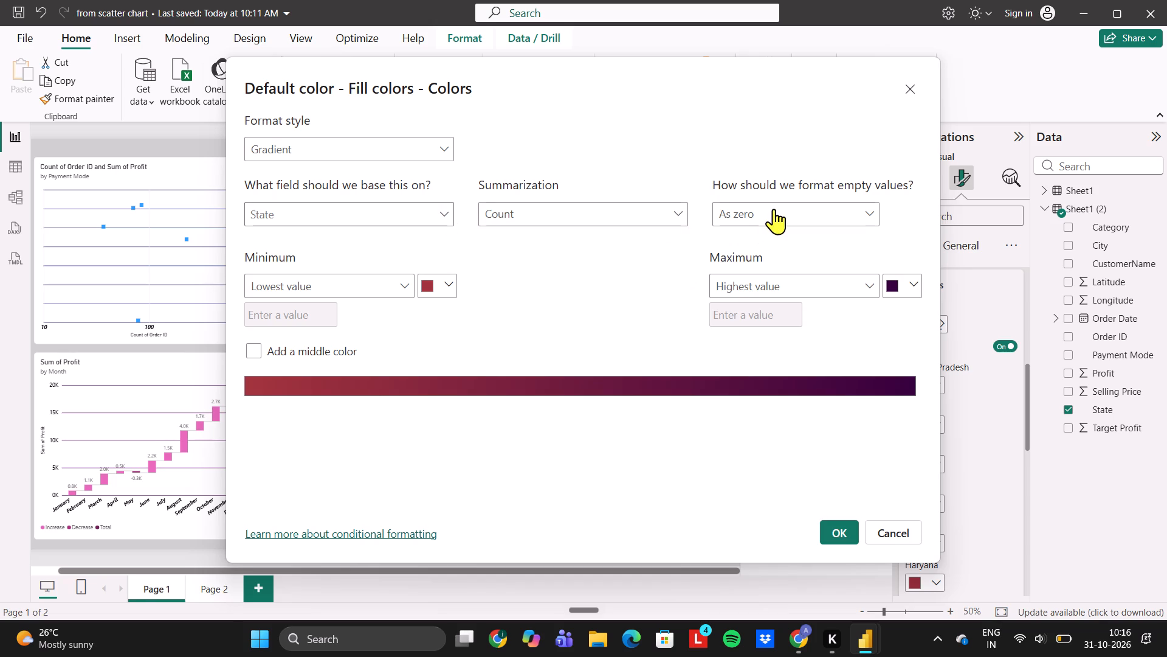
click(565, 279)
Add a middle color to the gradient, using the theme's darkest pink shade for the middle value, and apply the formatting.
scroll(597, 314, down, 1)
click(250, 347)
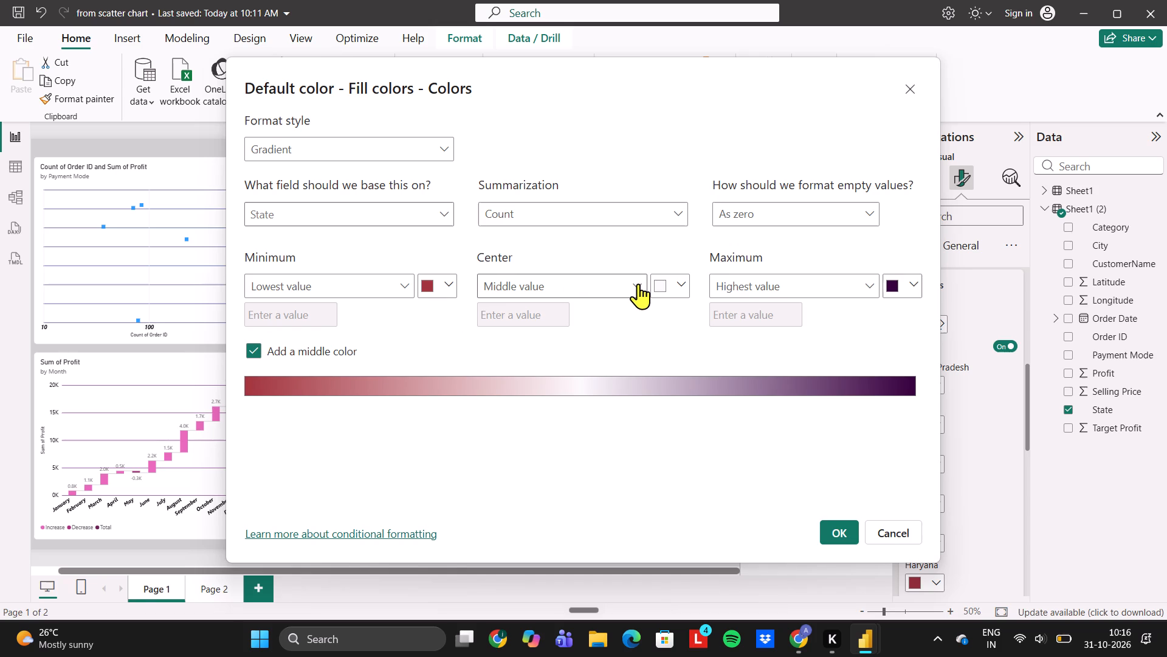
click(638, 283)
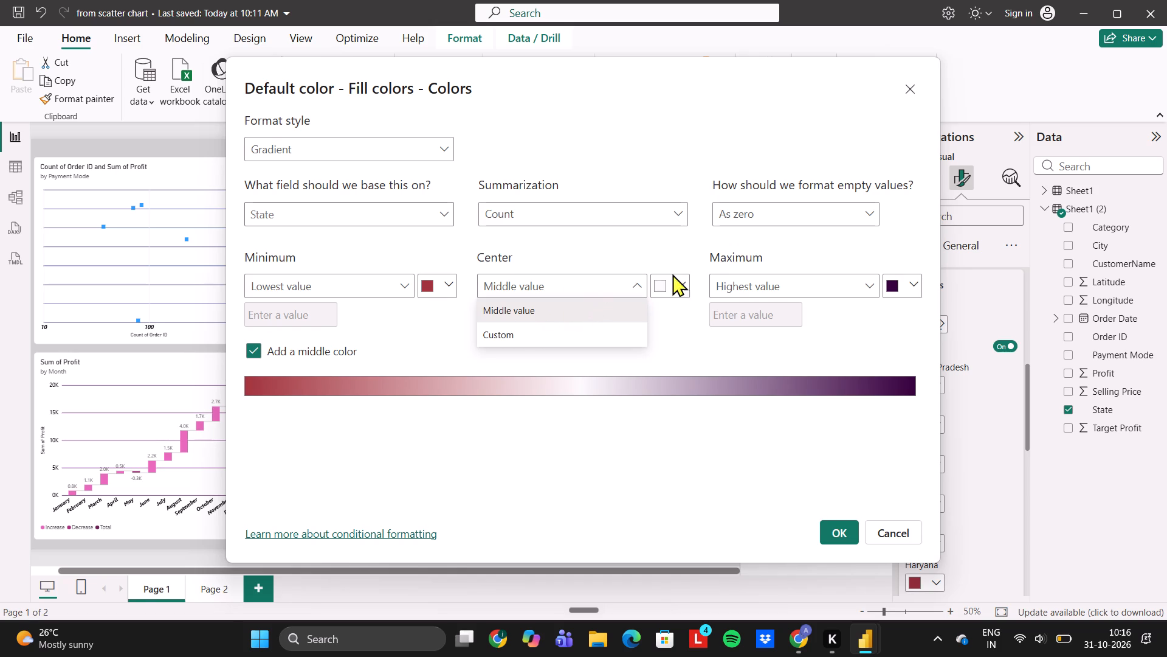
click(662, 289)
click(662, 289)
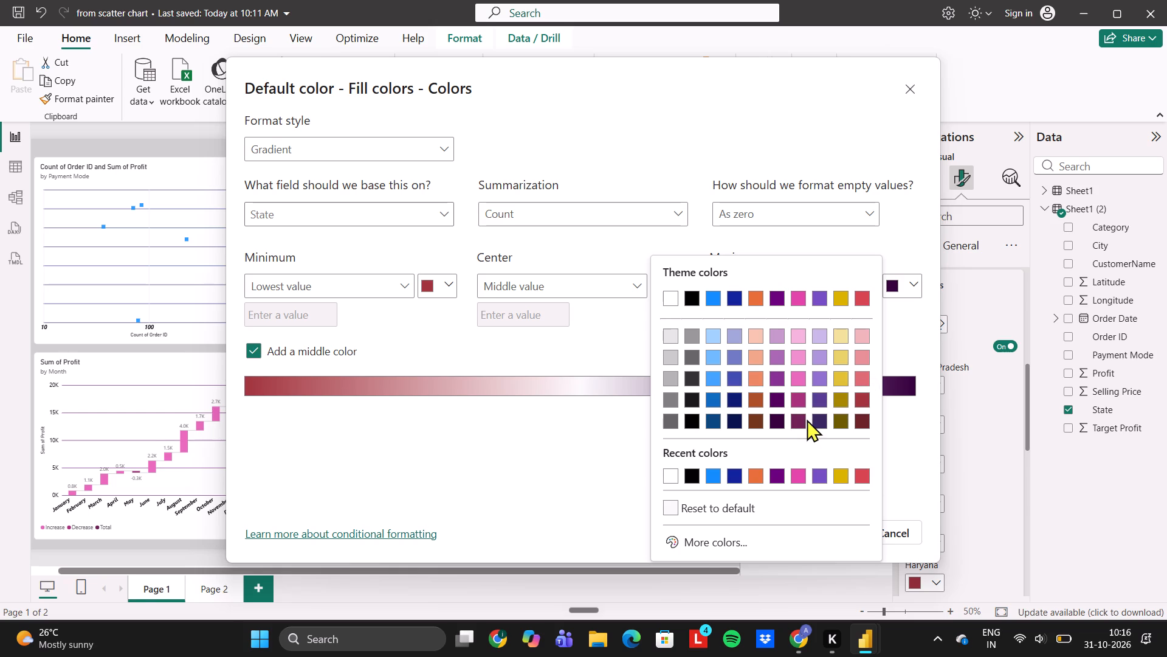
click(777, 400)
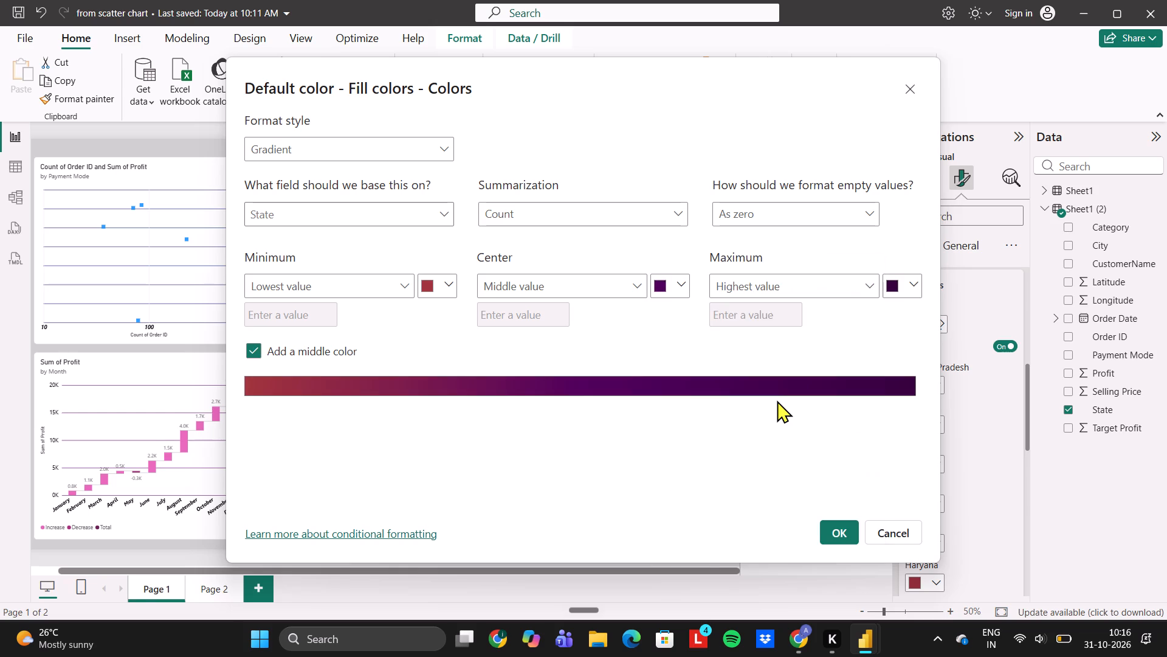
click(675, 283)
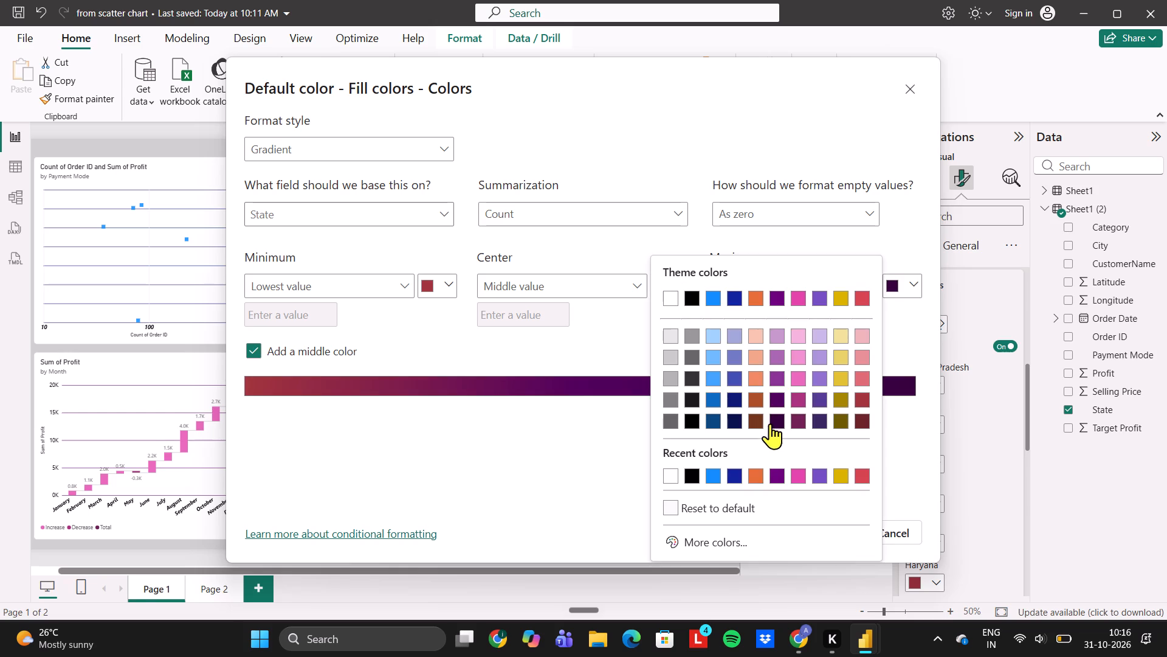
click(798, 417)
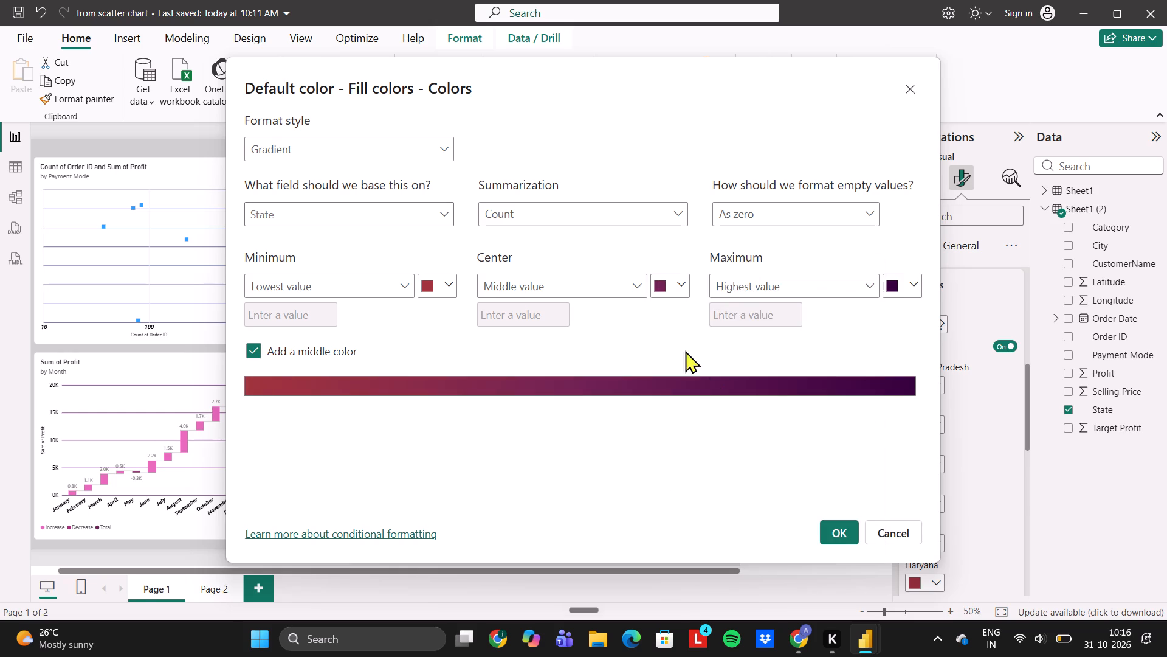
click(844, 529)
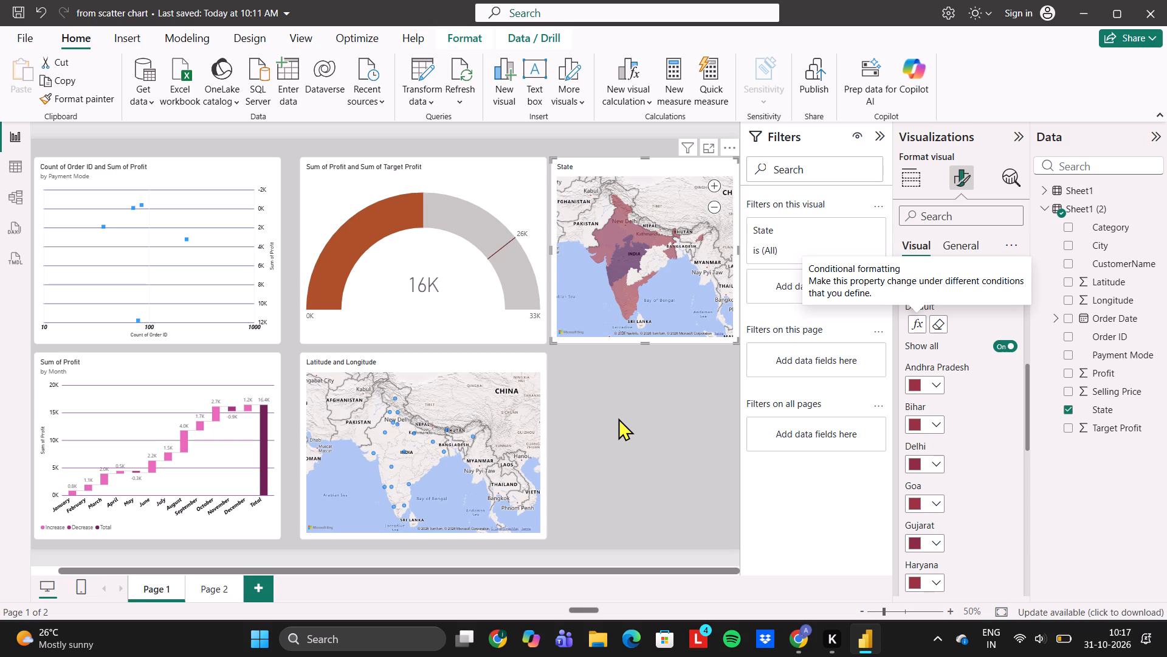
scroll(977, 419, up, 1)
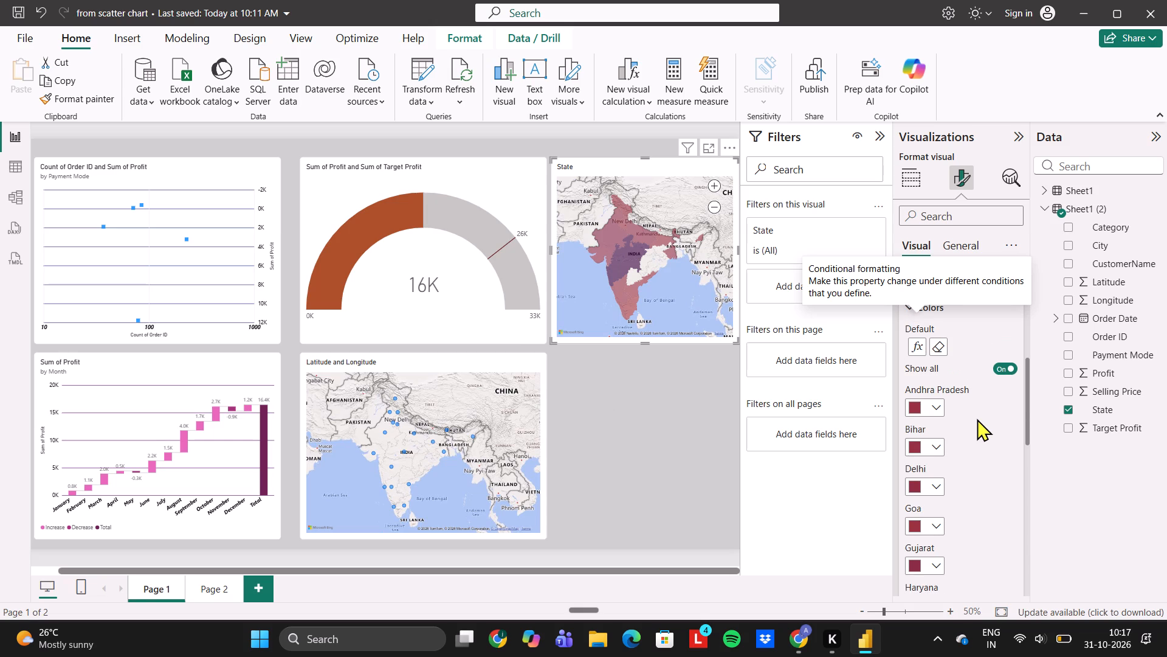
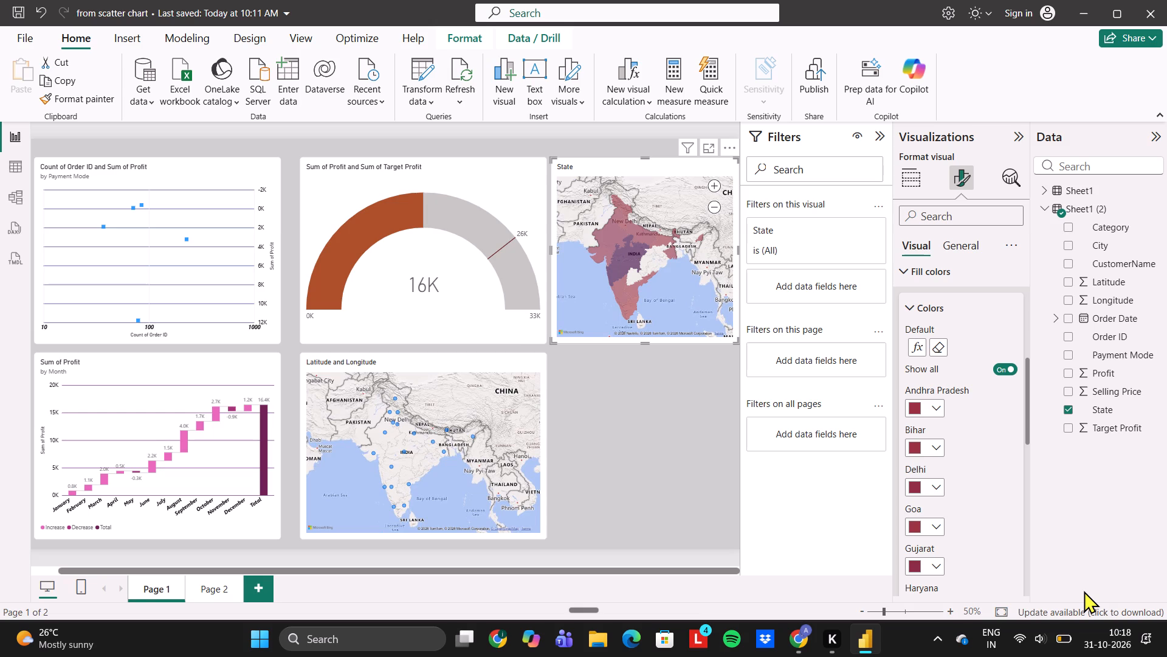
Save the "from scatter chart" report with the newly formatted State filled map.
key(ctrl+s)
key(ctrl+s)
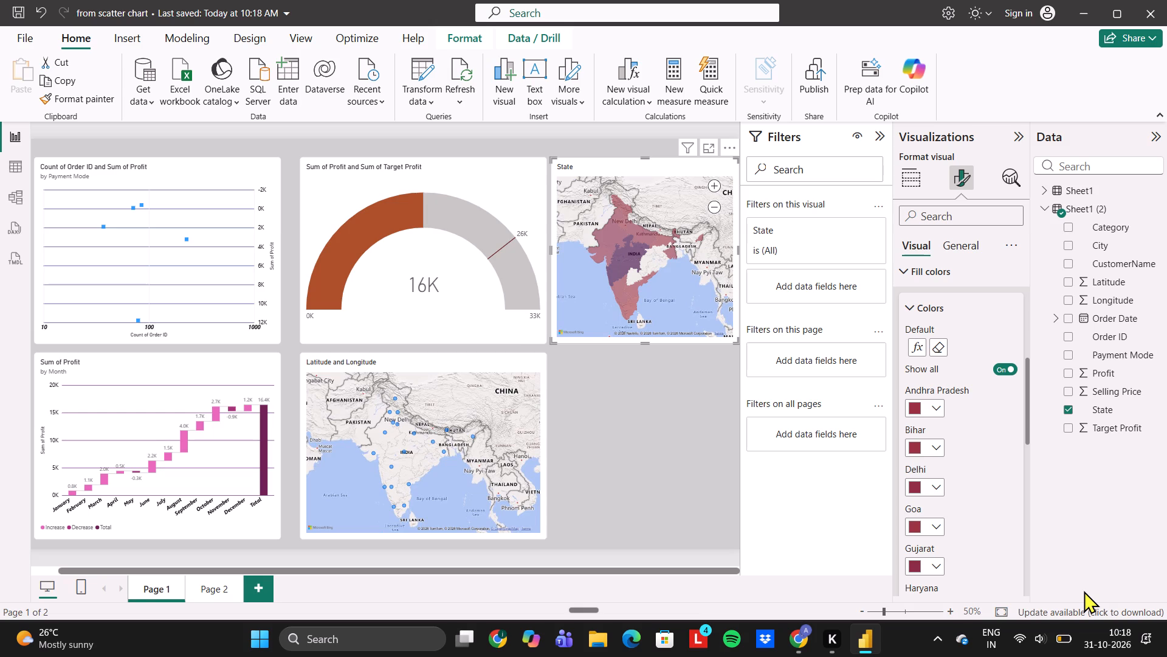
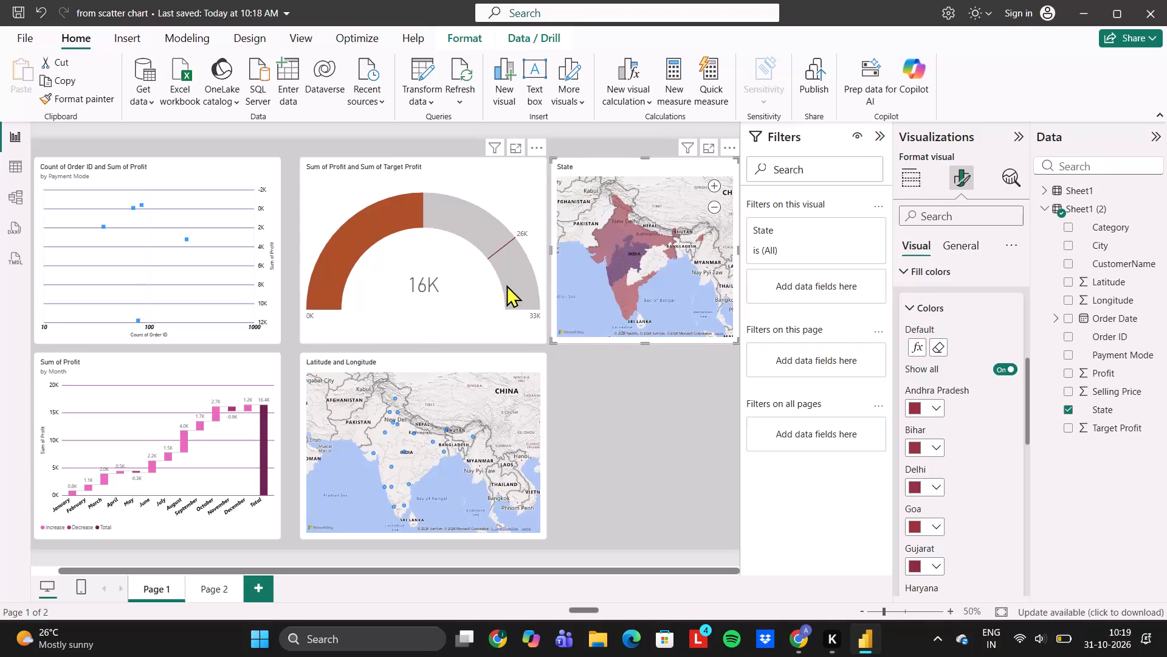
Look through the general, field and visual formatting options of the Sum of Profit and Sum of Target Profit gauge.
click(949, 237)
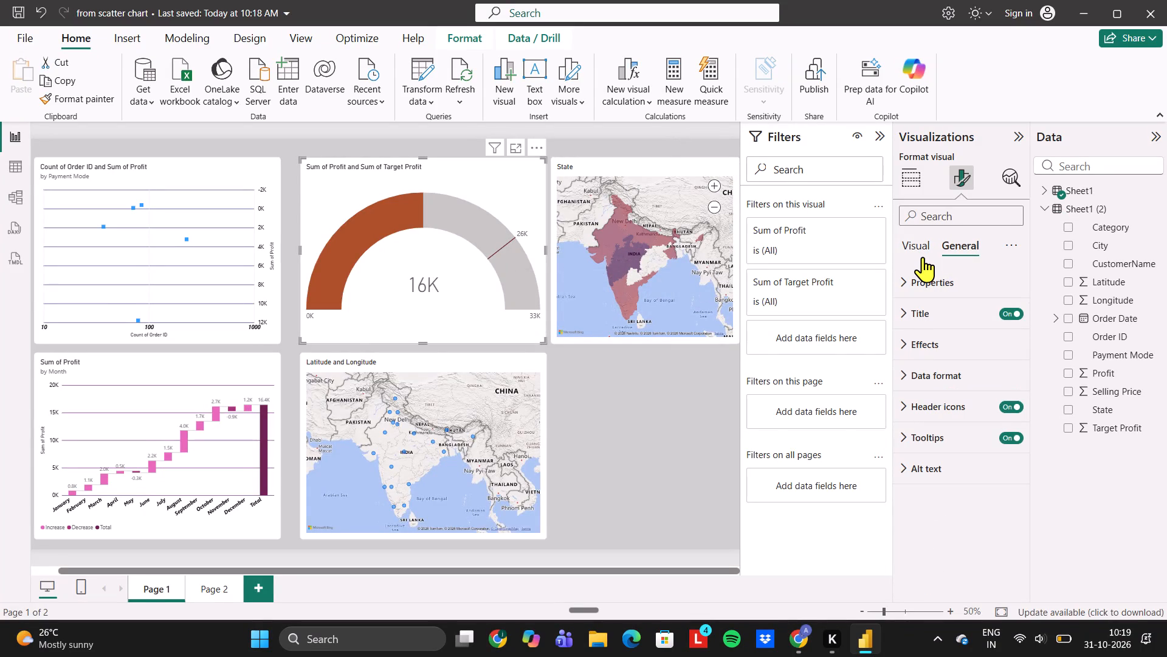
click(928, 274)
scroll(942, 377, down, 1)
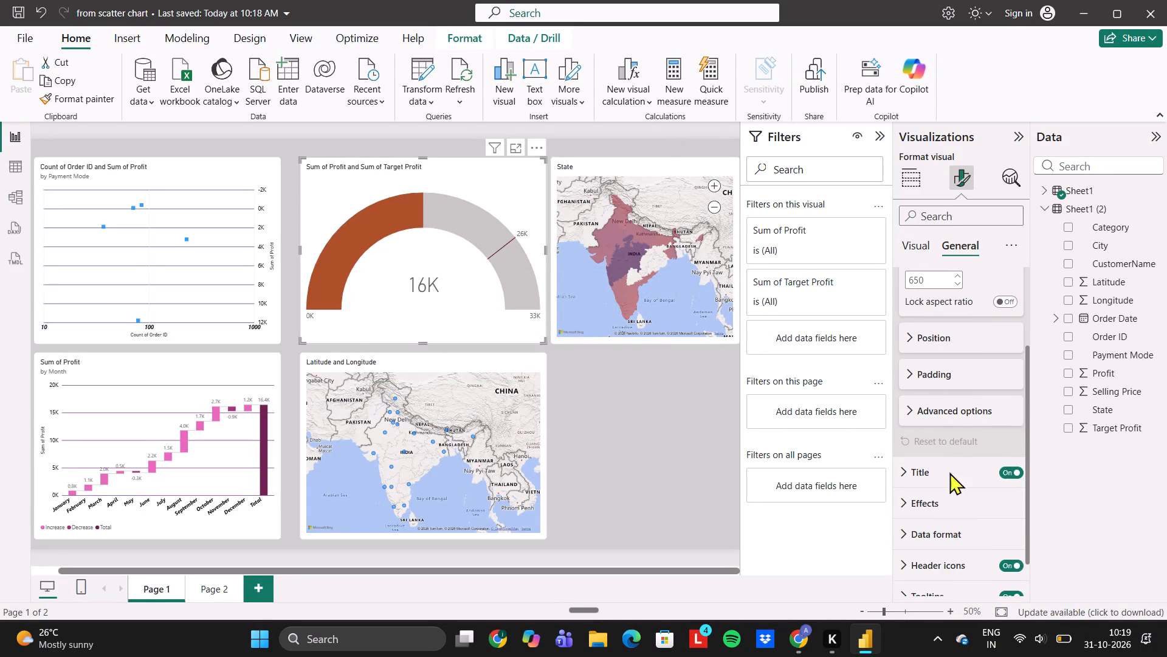
scroll(952, 499, down, 2)
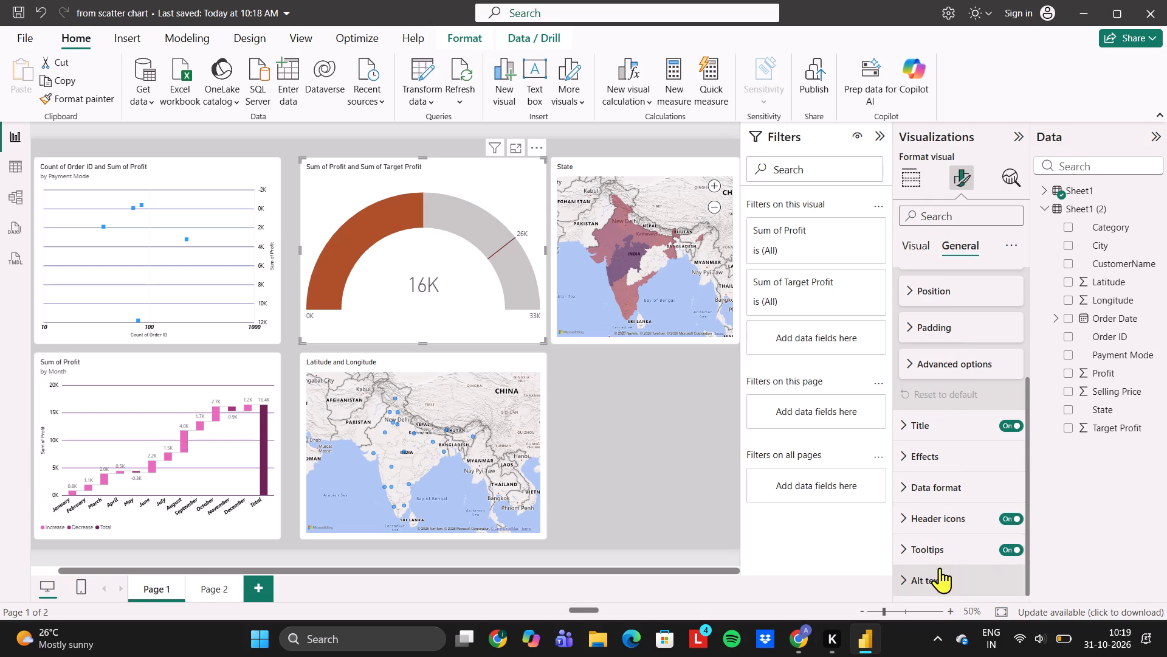
click(916, 190)
click(913, 182)
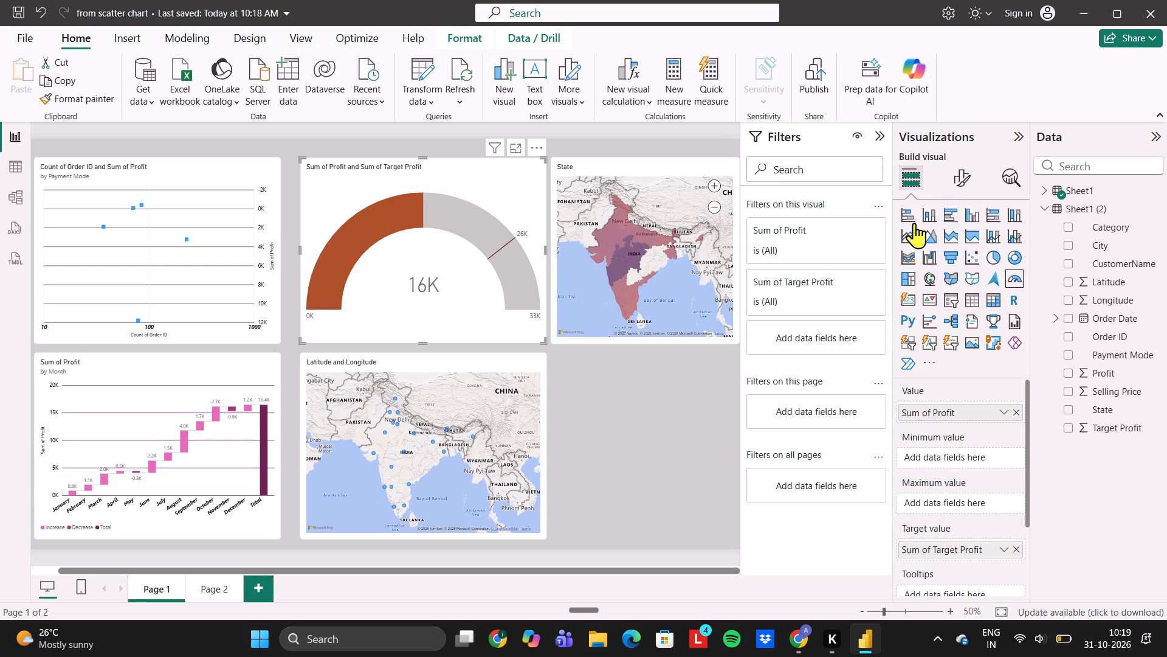
click(963, 176)
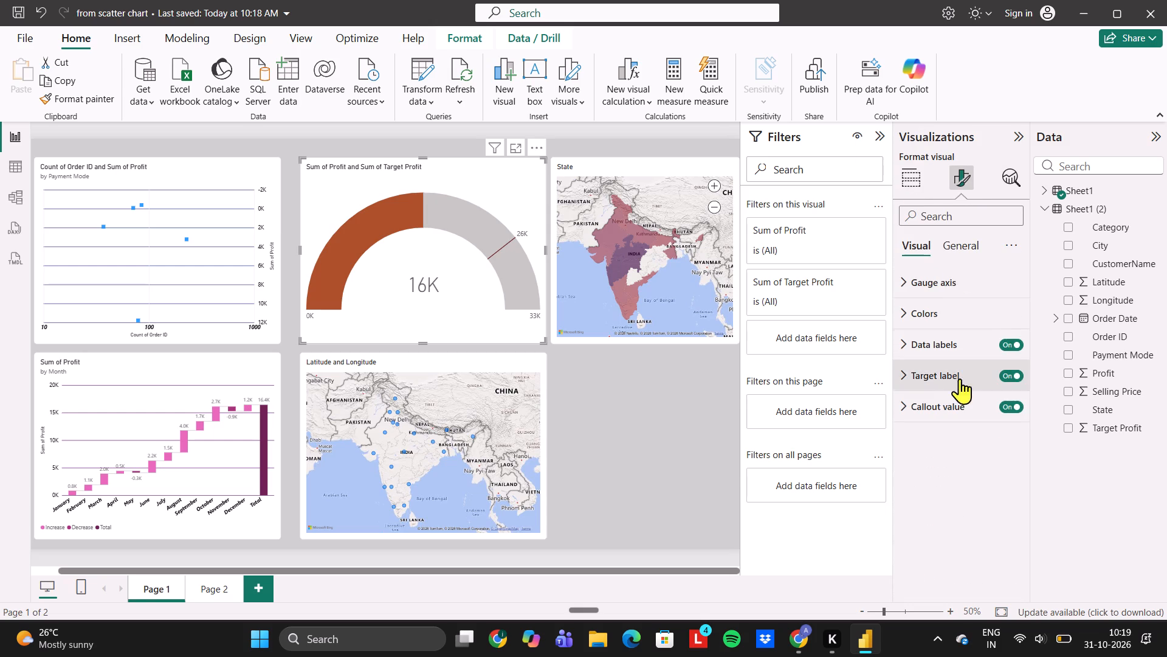
click(966, 252)
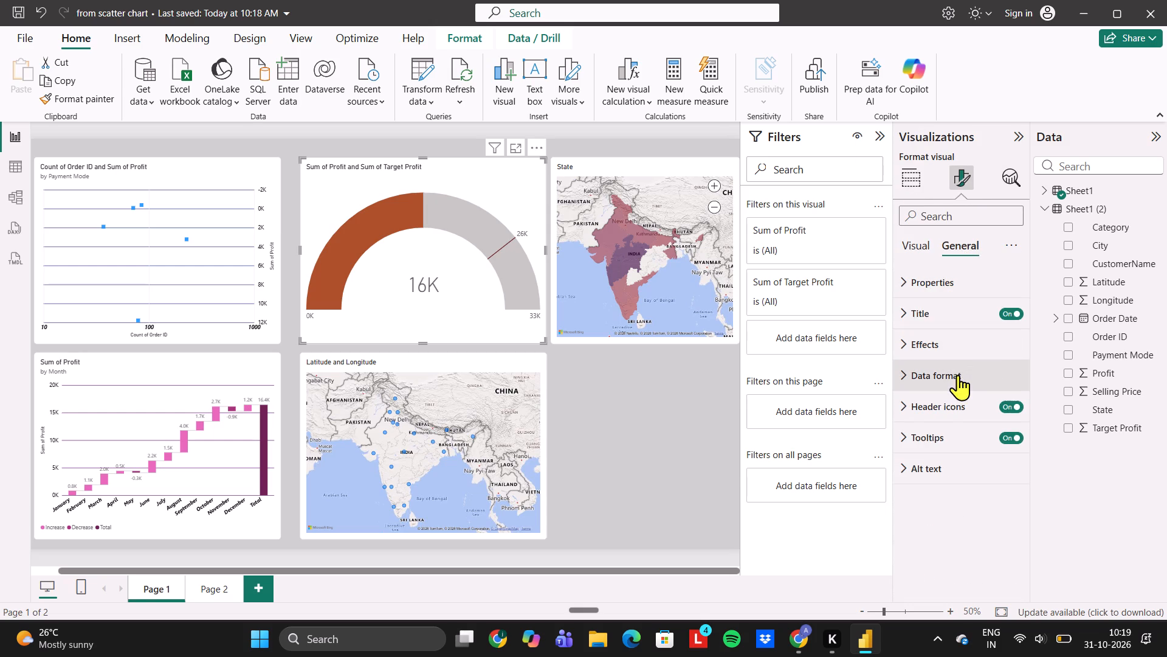
Recolor the Sum of Profit and Sum of Target Profit gauge with a dark blue fill, after trying pink, and a black target color.
click(921, 246)
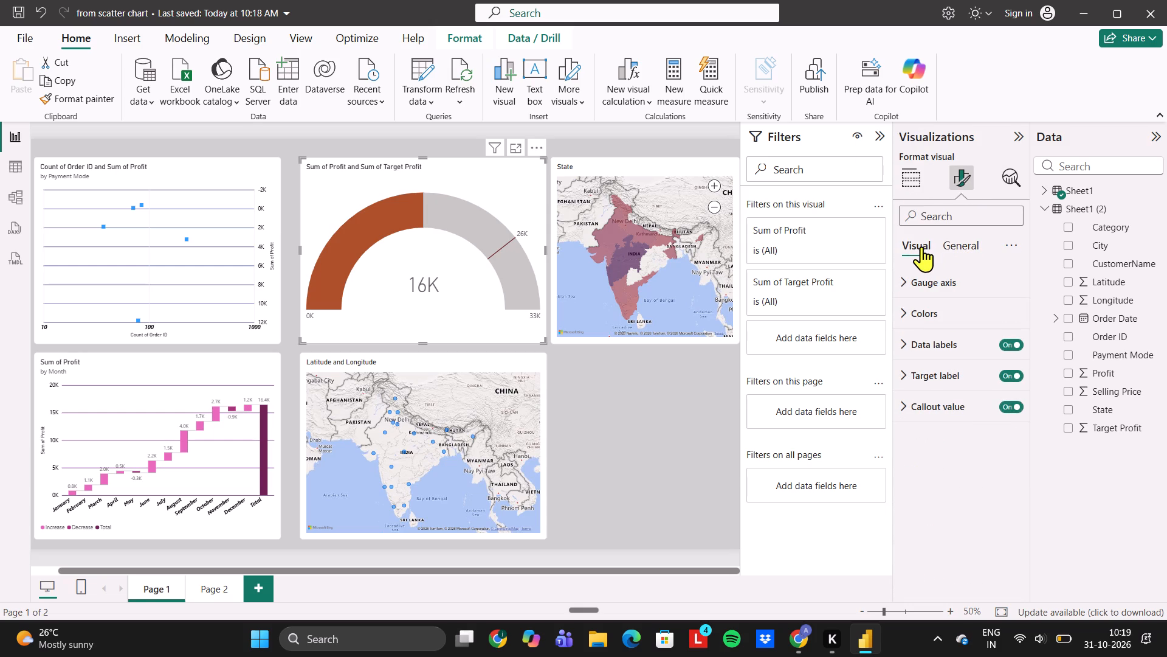
click(953, 319)
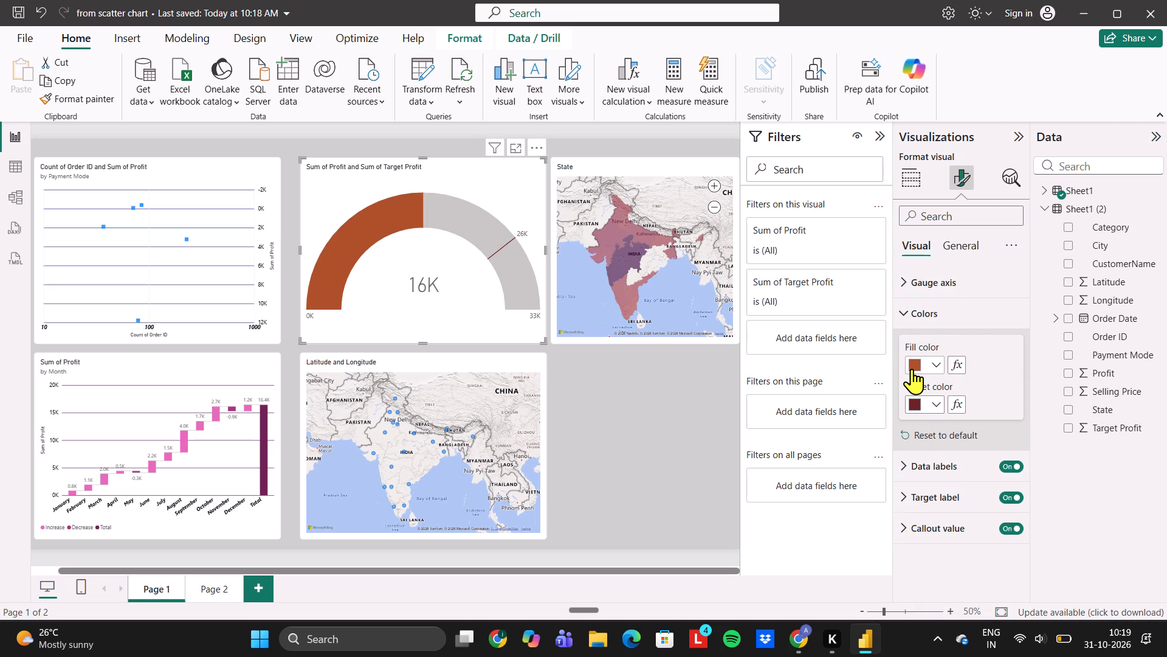
click(912, 369)
click(990, 270)
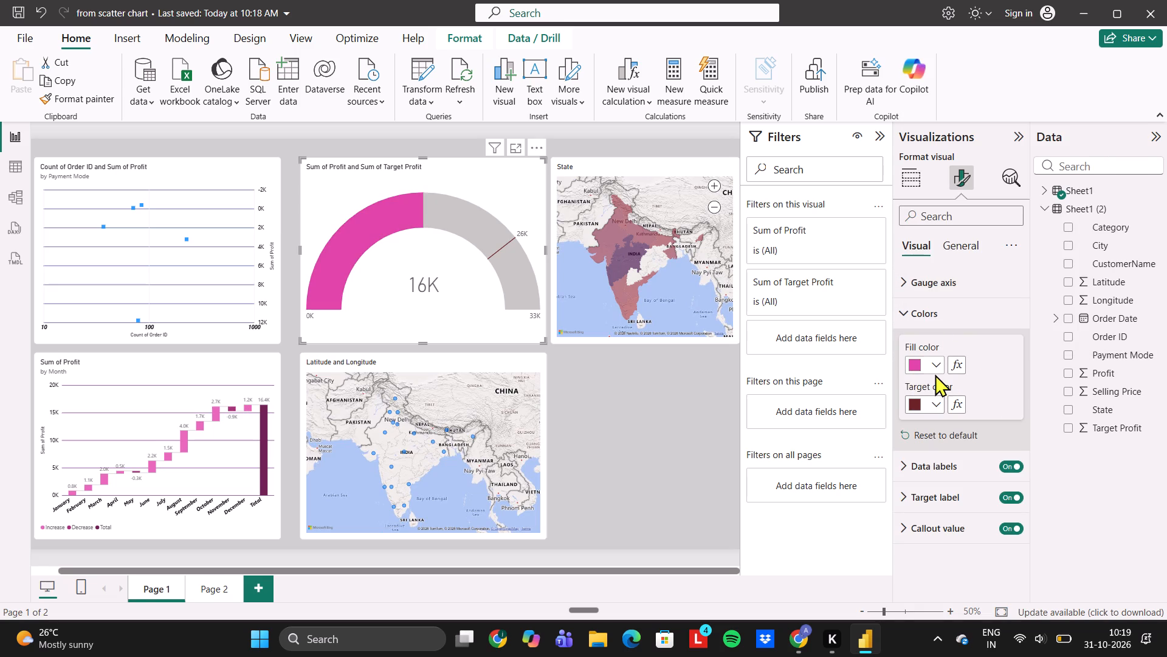
click(918, 366)
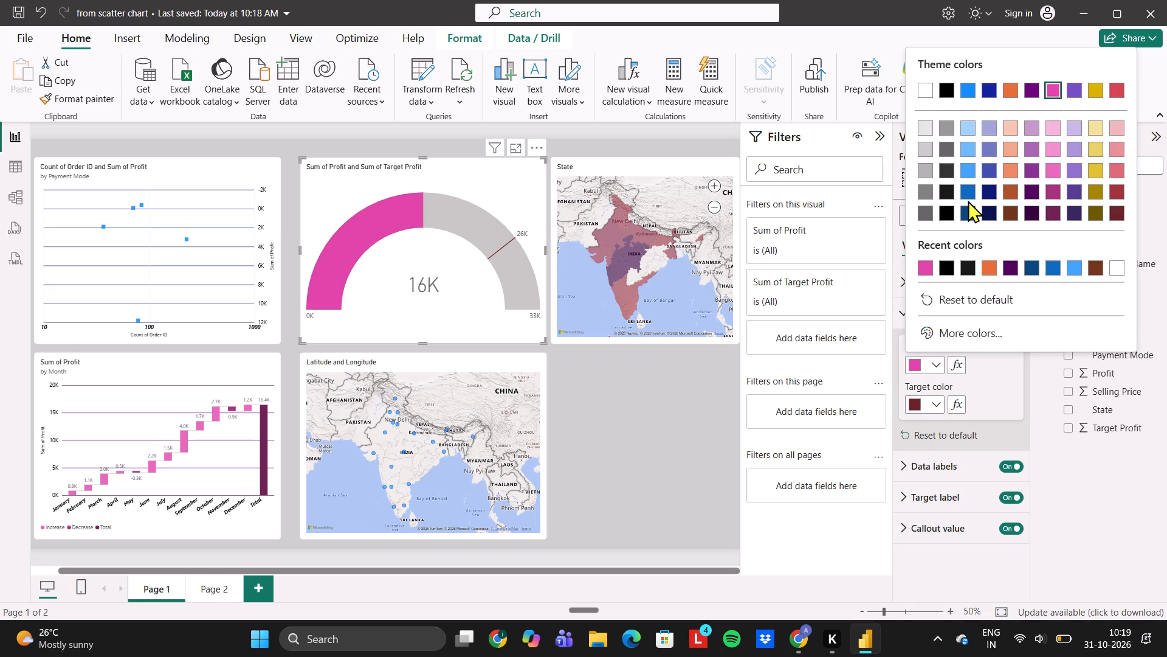
click(966, 213)
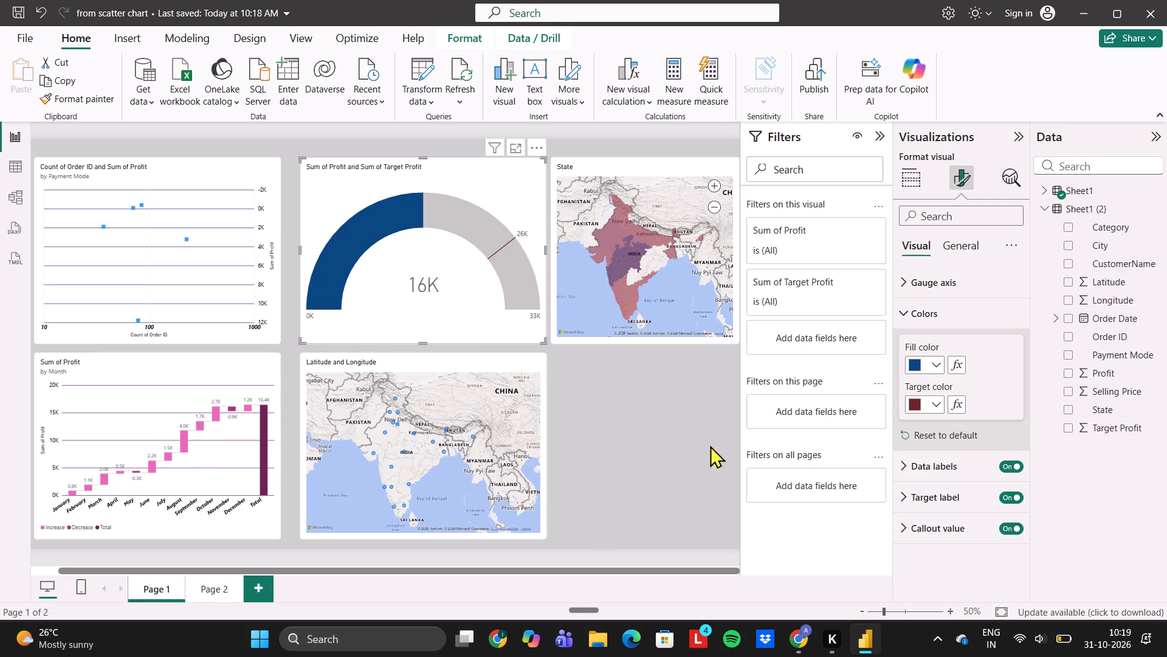
click(916, 407)
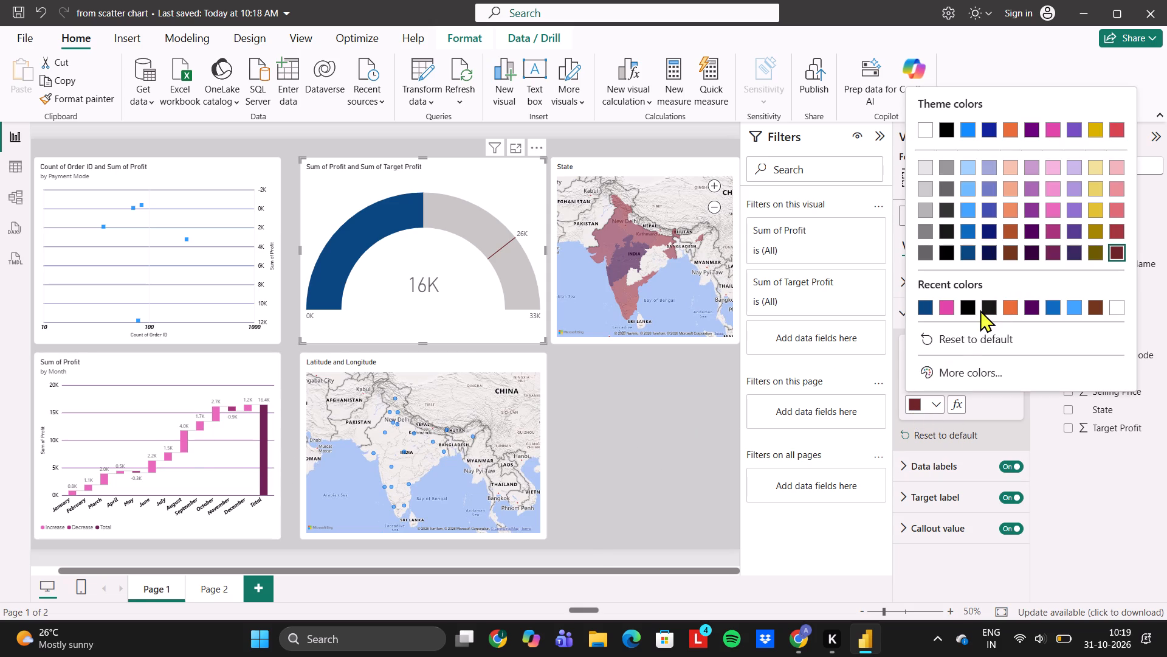
click(971, 307)
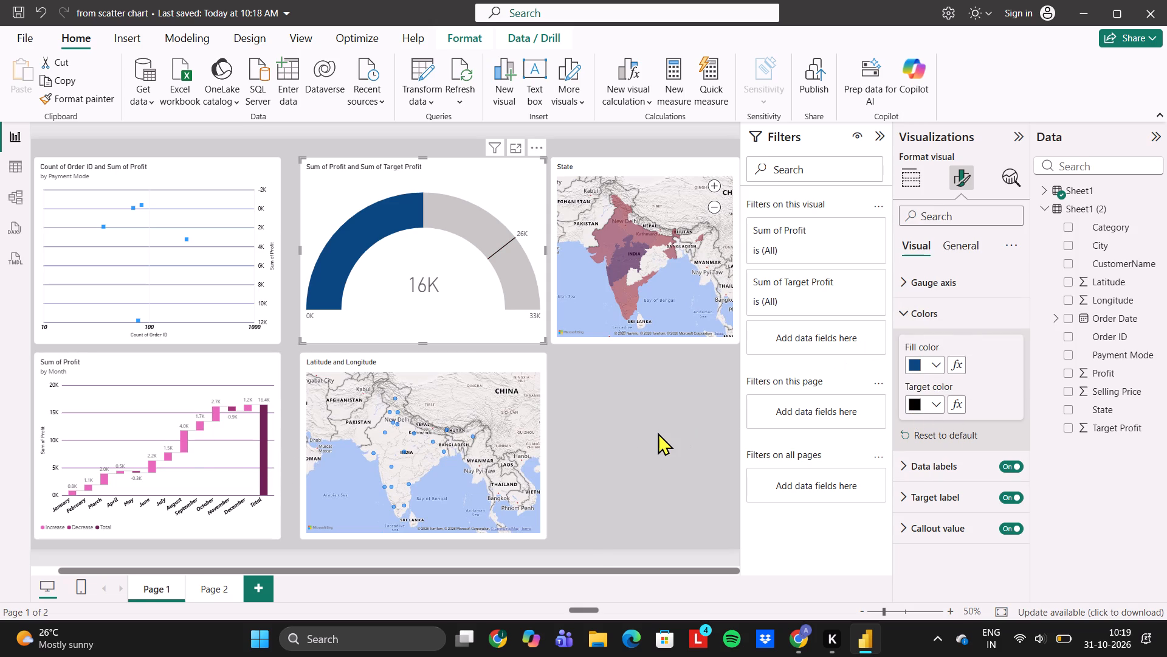
Set the canvas background of Page 1 to dark purple, after trying a medium gray and a pink.
click(658, 433)
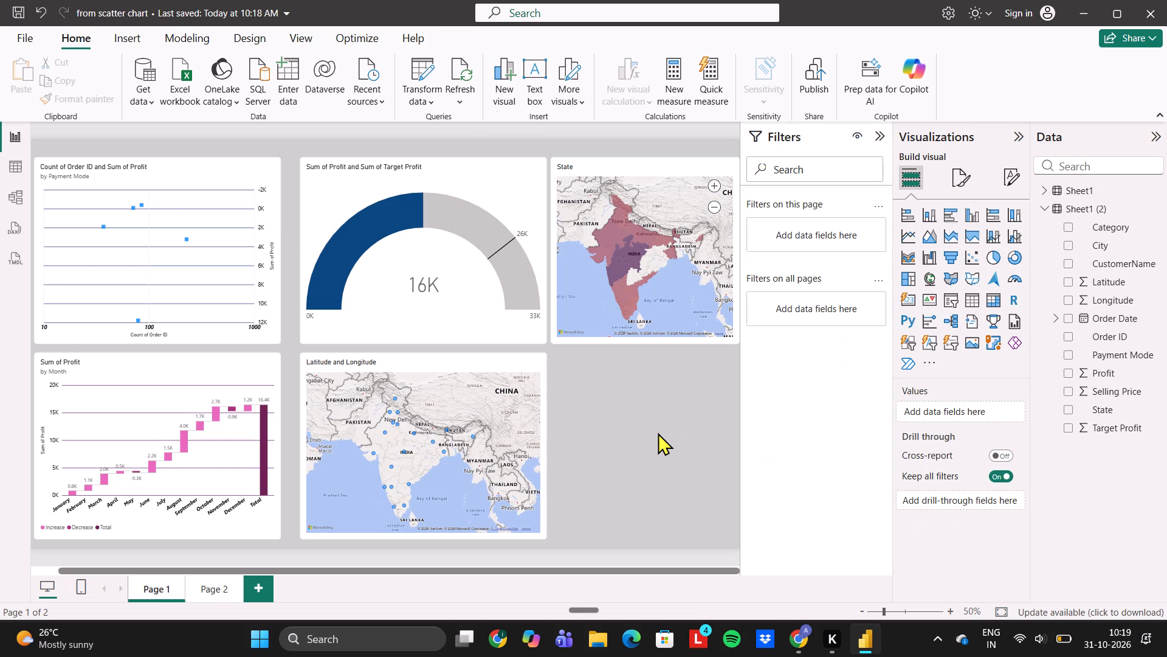
click(658, 433)
click(966, 178)
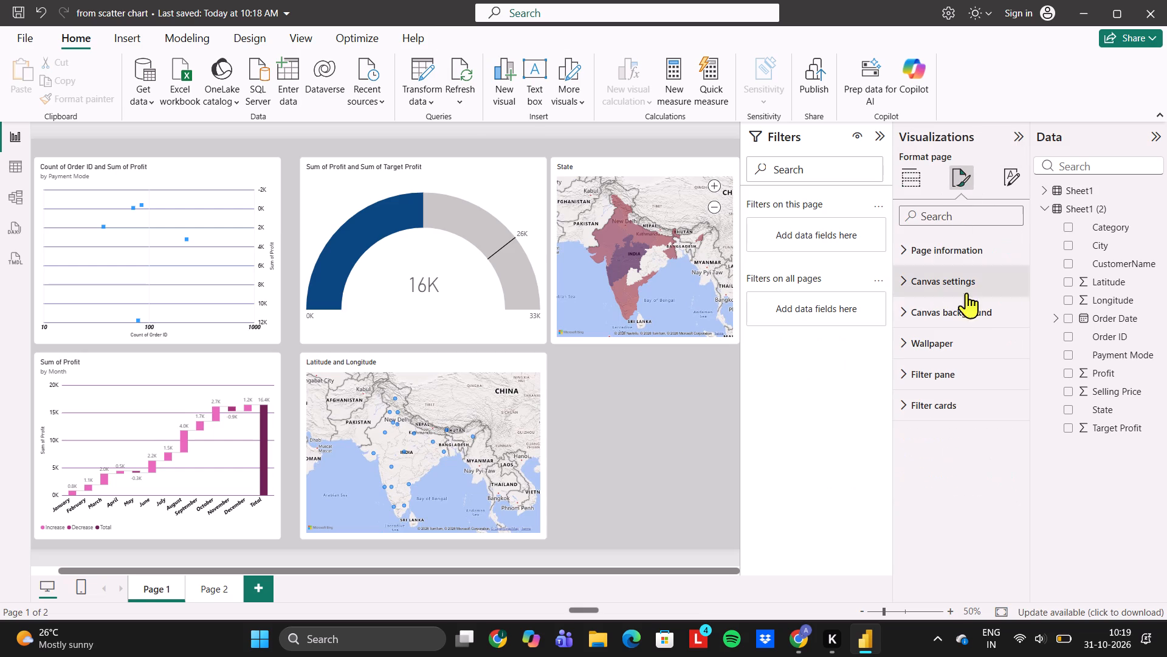
click(977, 300)
click(915, 360)
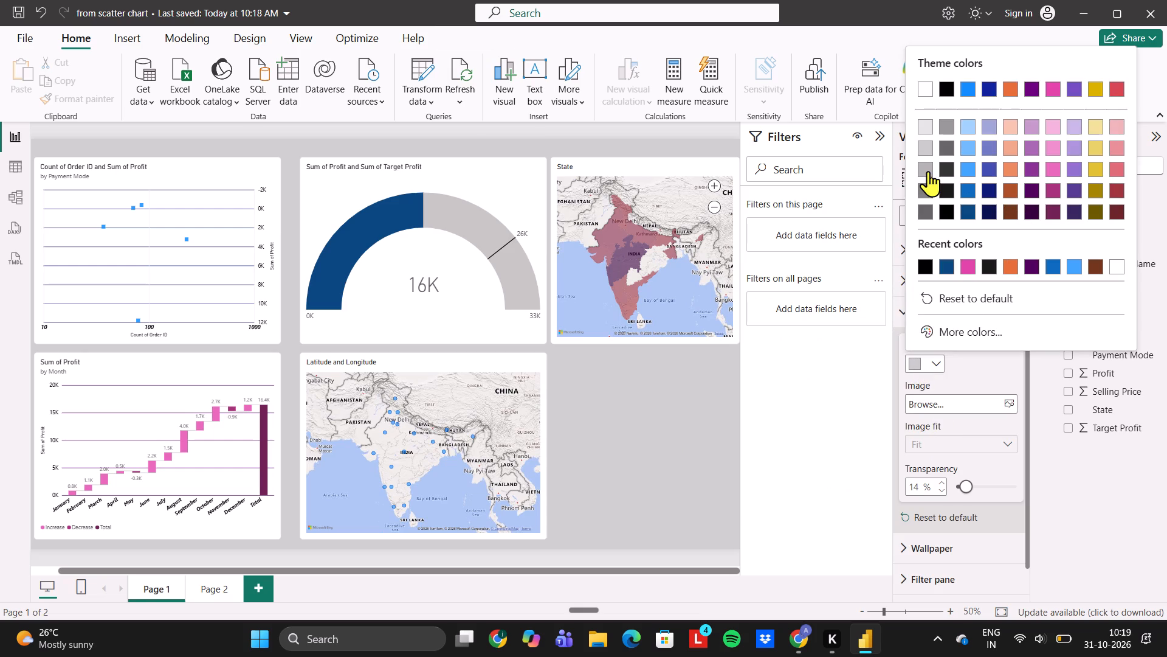
click(928, 171)
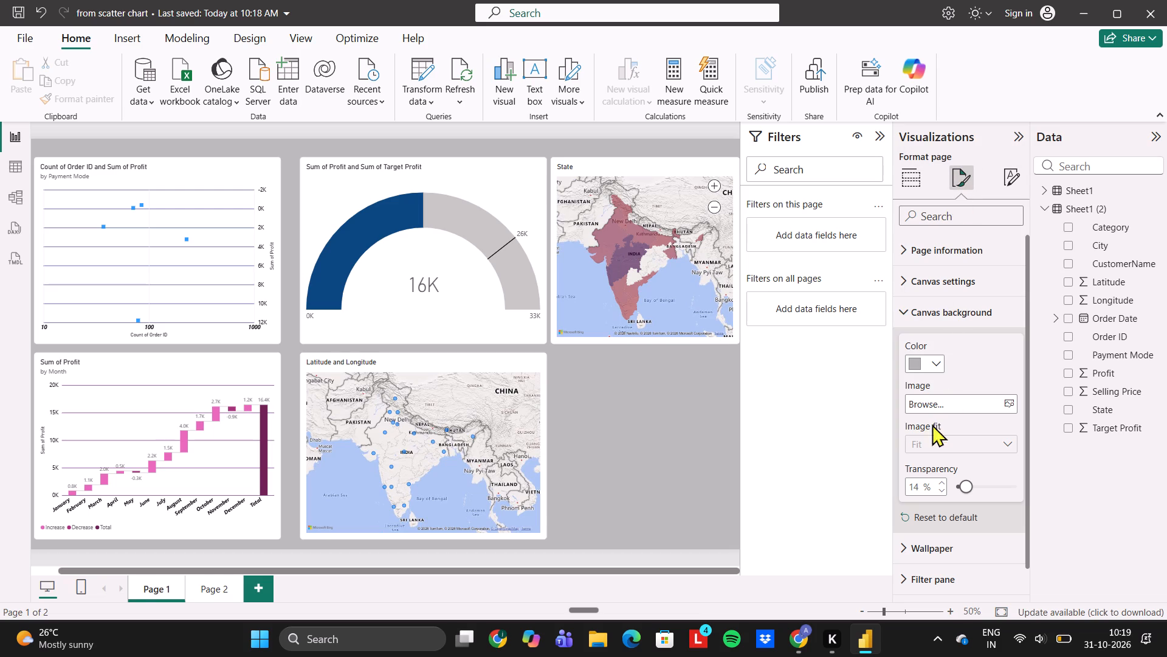
click(915, 356)
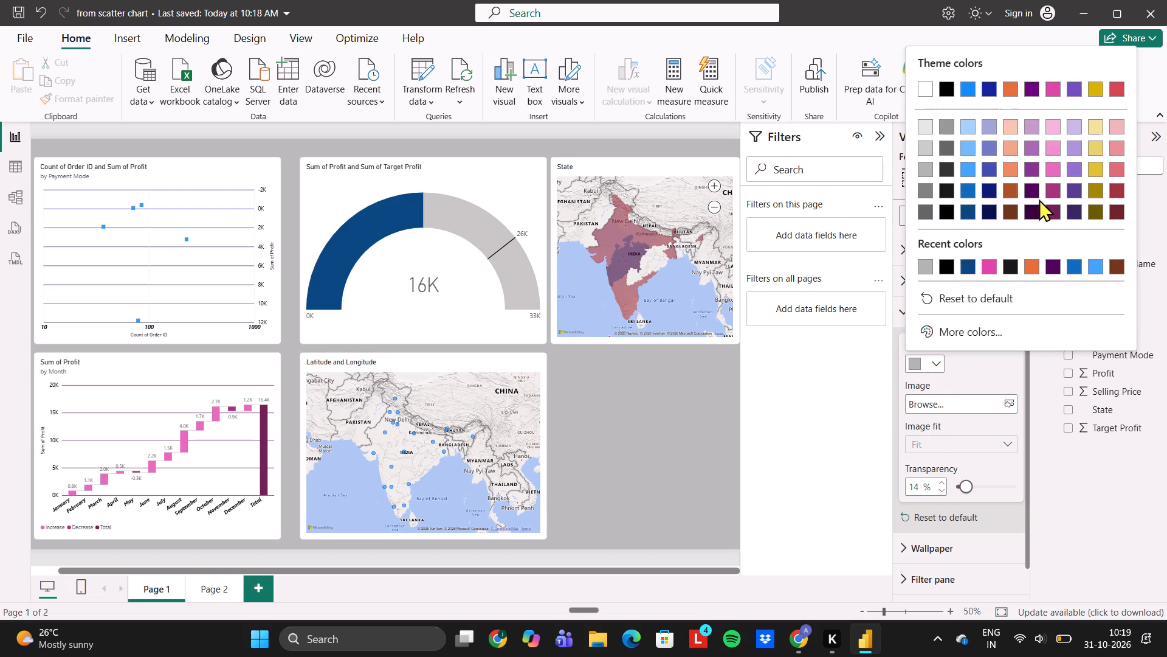
click(1053, 170)
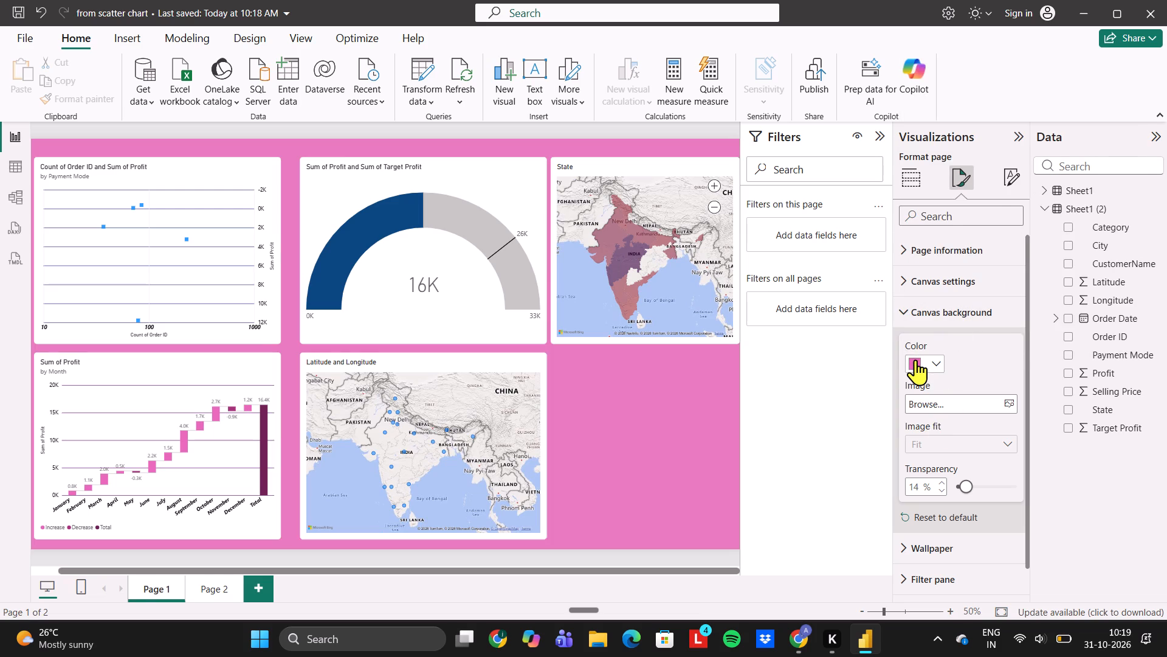
click(915, 360)
click(1028, 210)
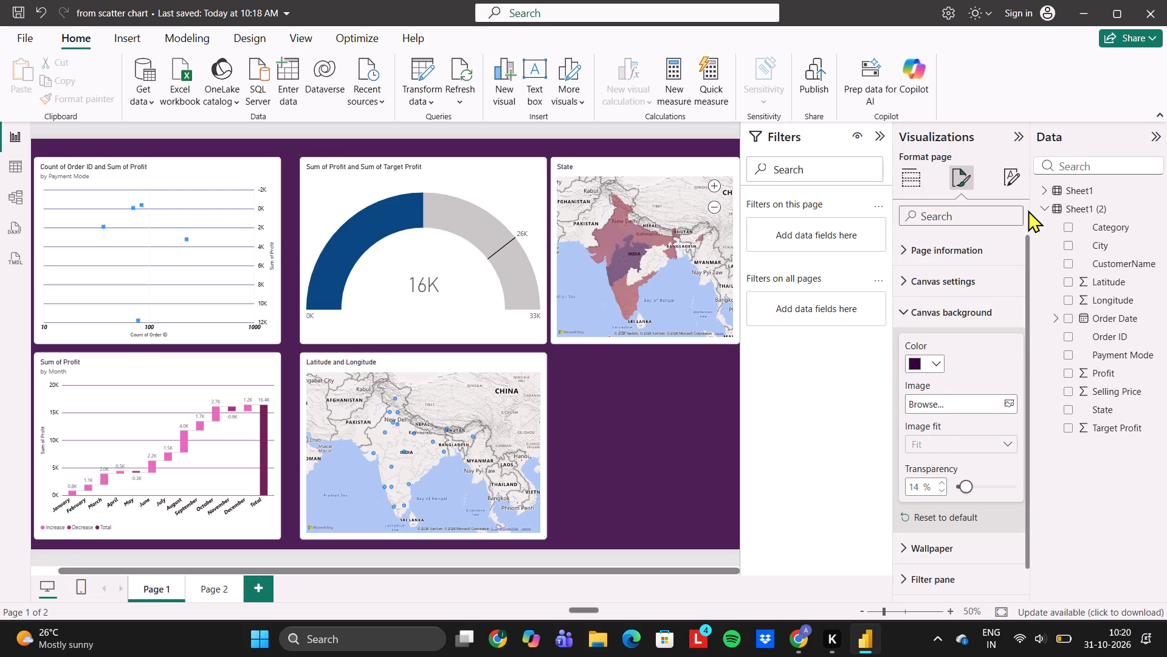
Set the map style of the Latitude and Longitude map to Aerial, after trying Dark and Grayscale.
scroll(624, 464, left, 1)
scroll(653, 458, down, 2)
scroll(647, 458, left, 1)
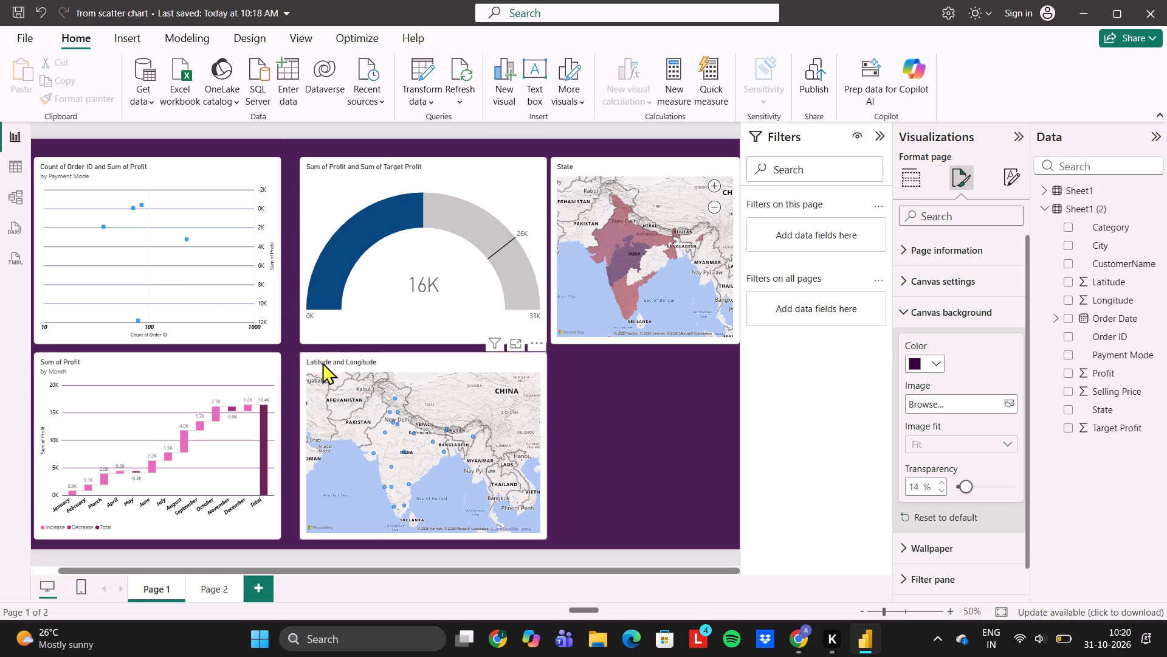
click(399, 409)
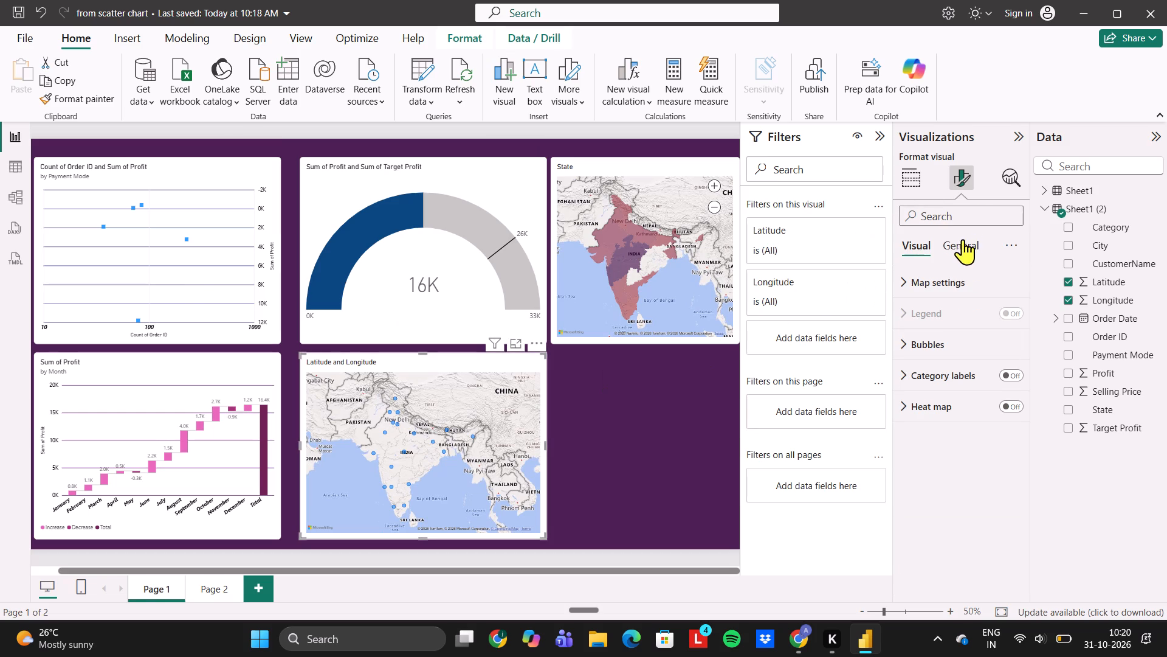
click(954, 254)
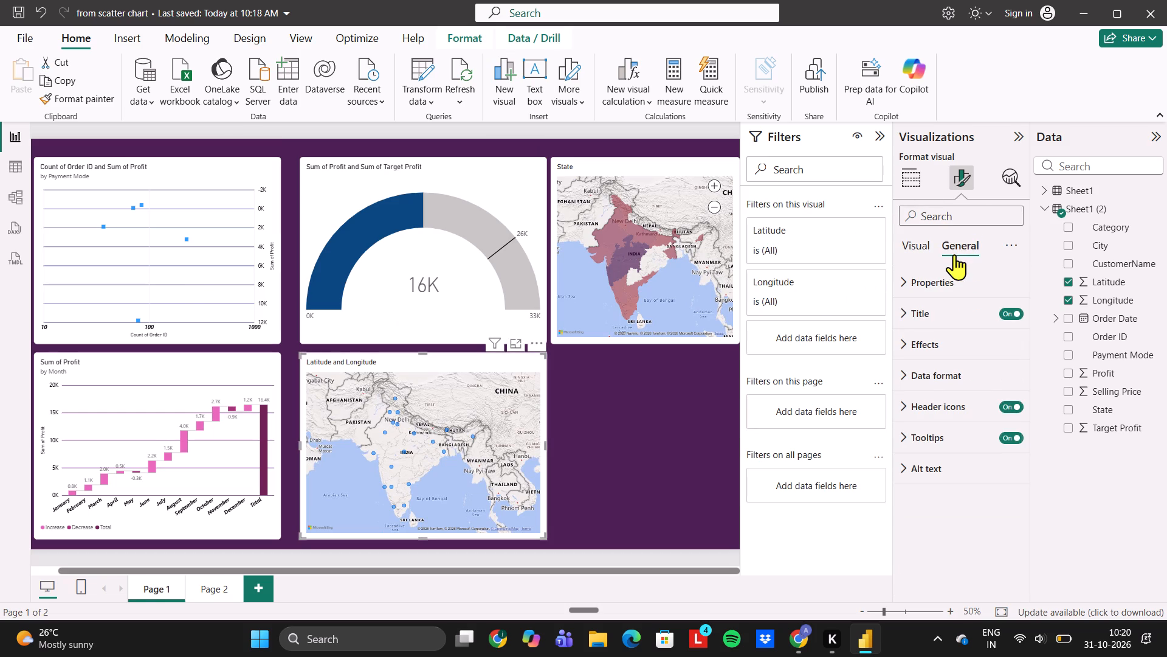
click(920, 243)
click(952, 291)
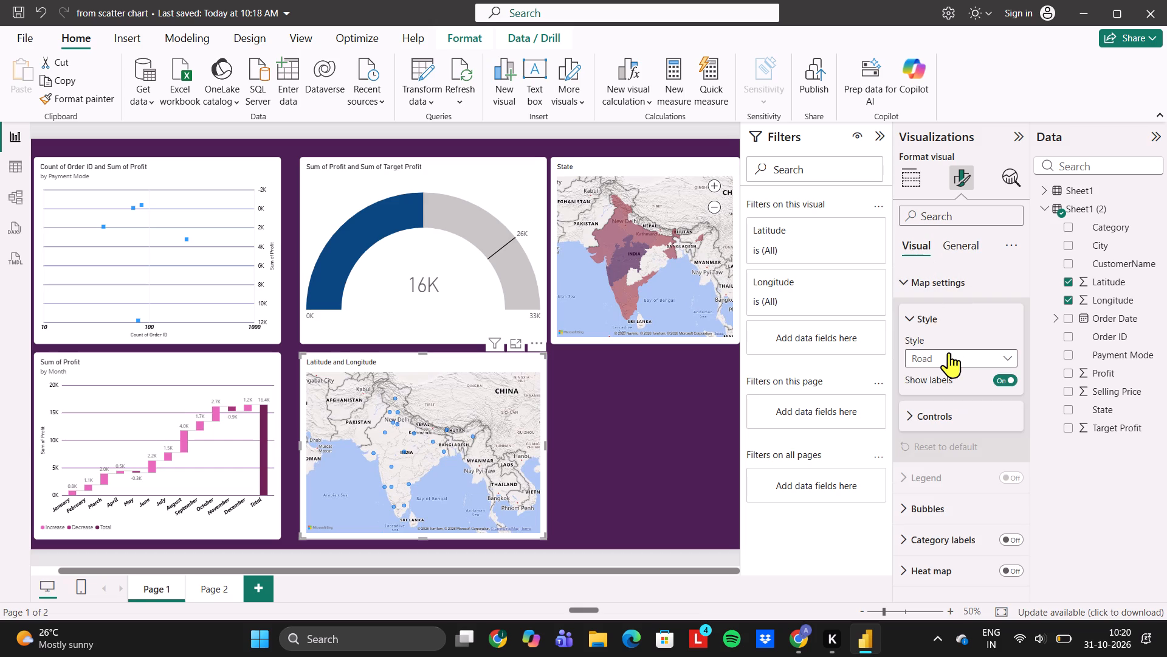
click(950, 360)
click(949, 392)
click(946, 361)
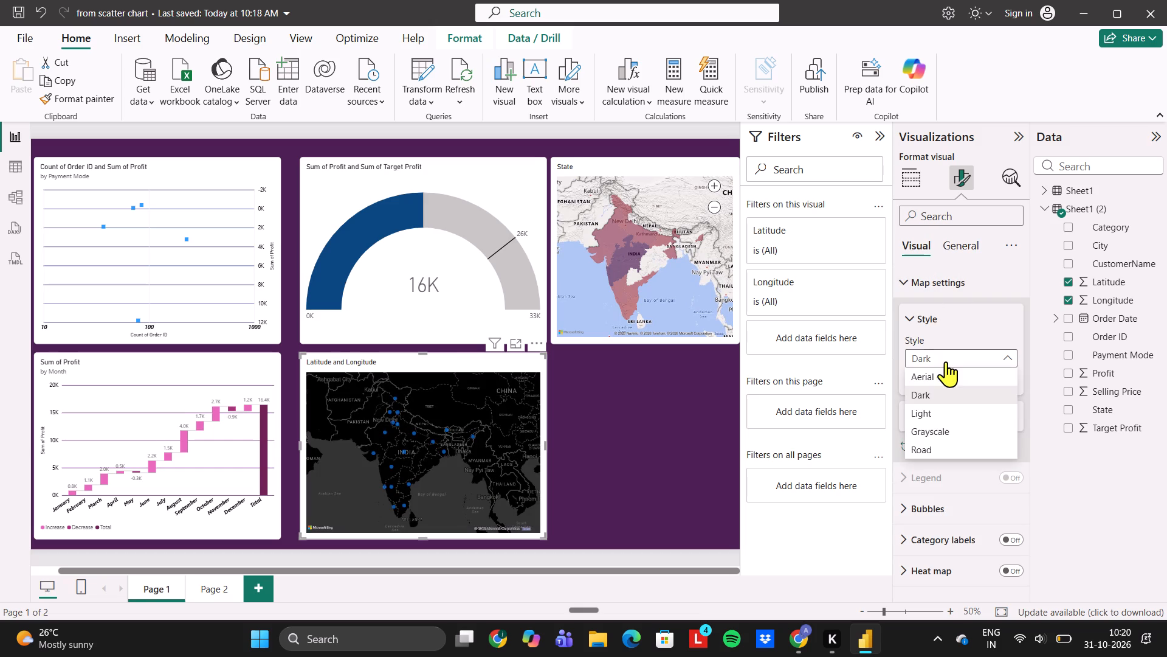
click(948, 428)
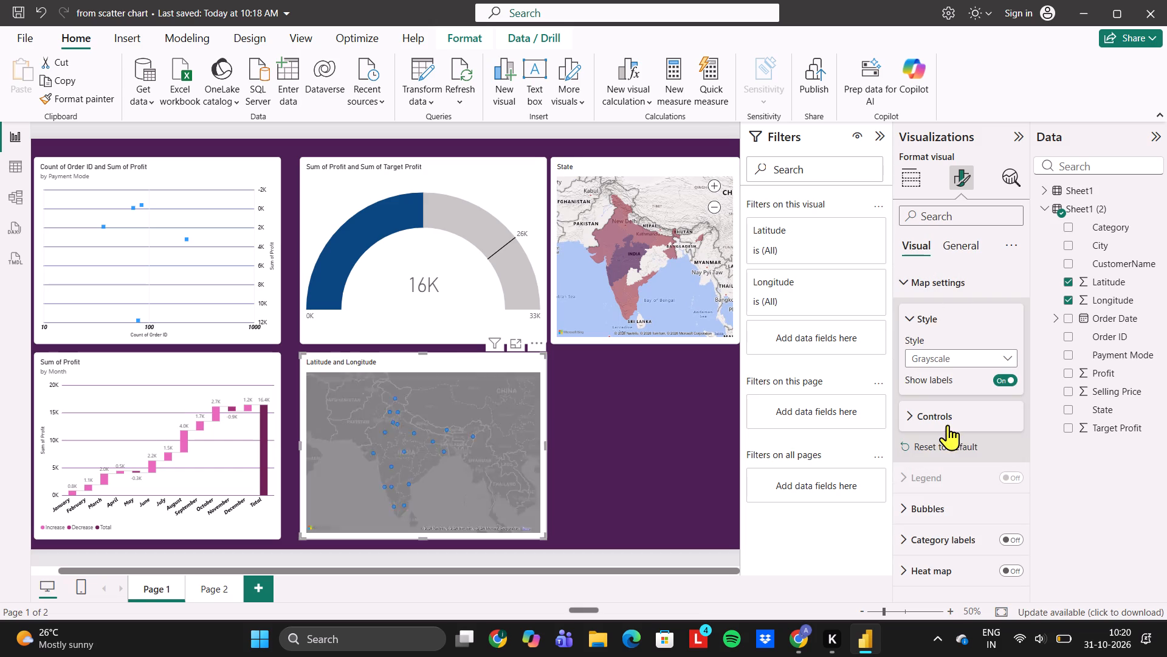
click(934, 364)
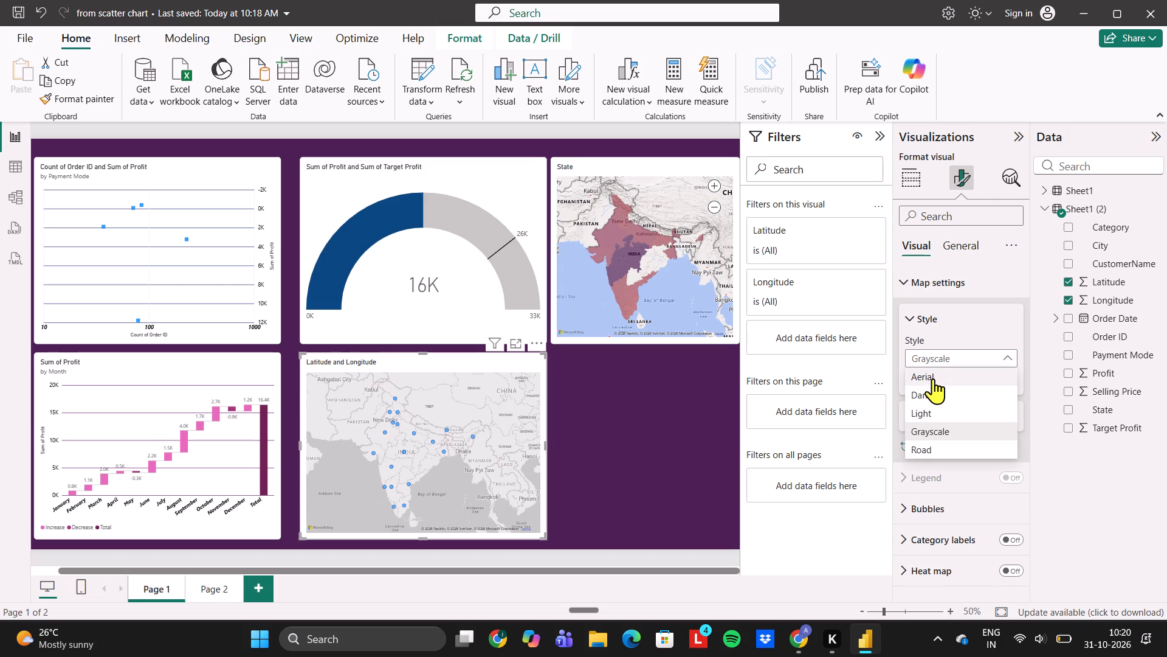
click(933, 380)
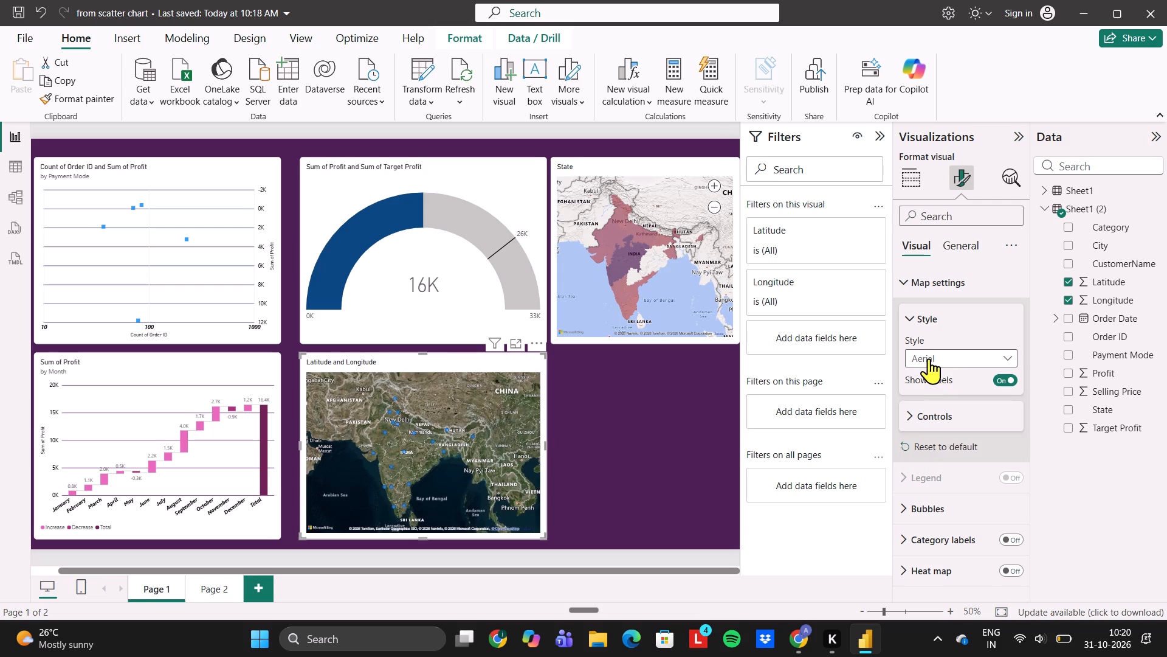
click(929, 358)
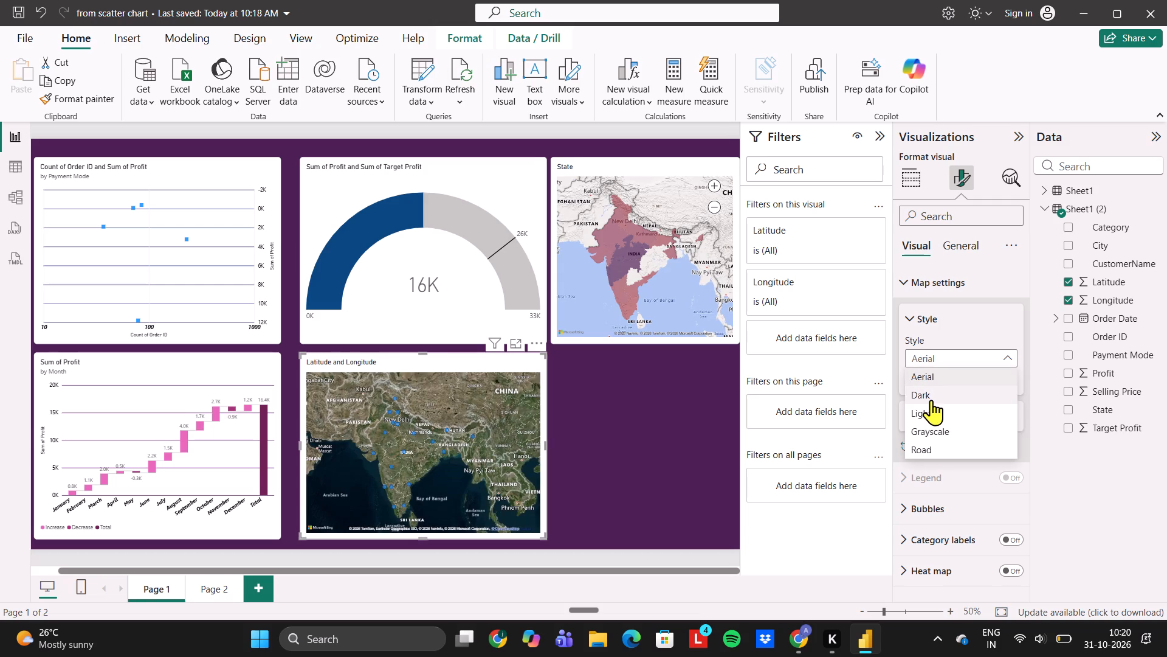
click(931, 400)
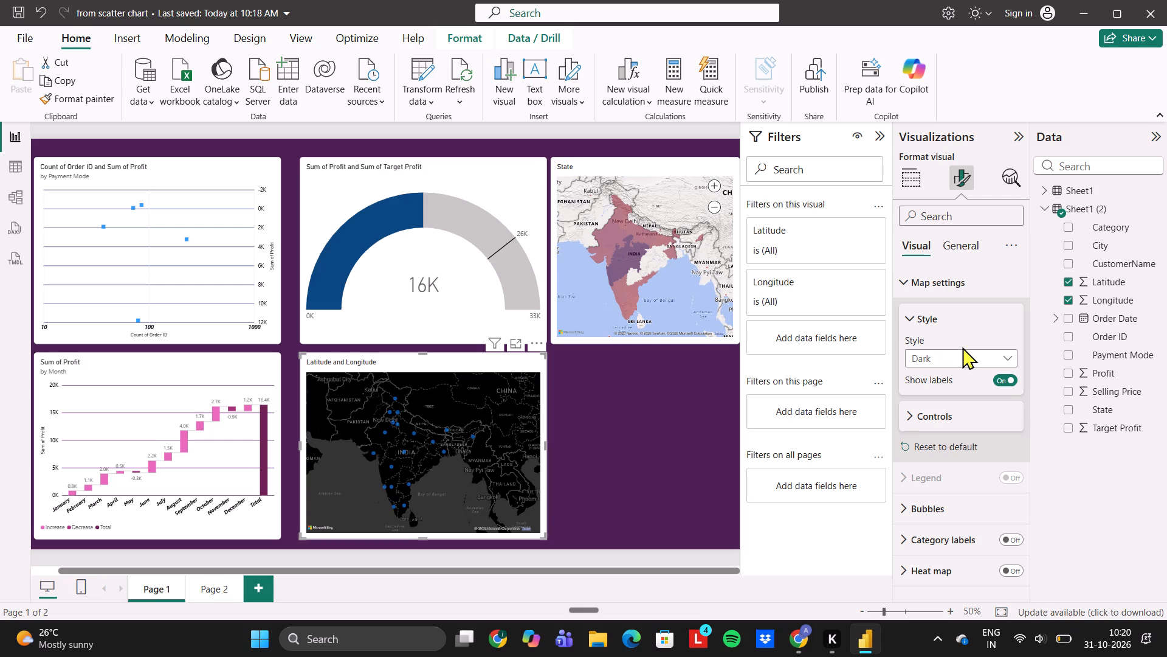
click(979, 350)
click(947, 375)
Look through the map controls and bubble size settings of the Latitude and Longitude map.
click(946, 417)
scroll(946, 417, down, 2)
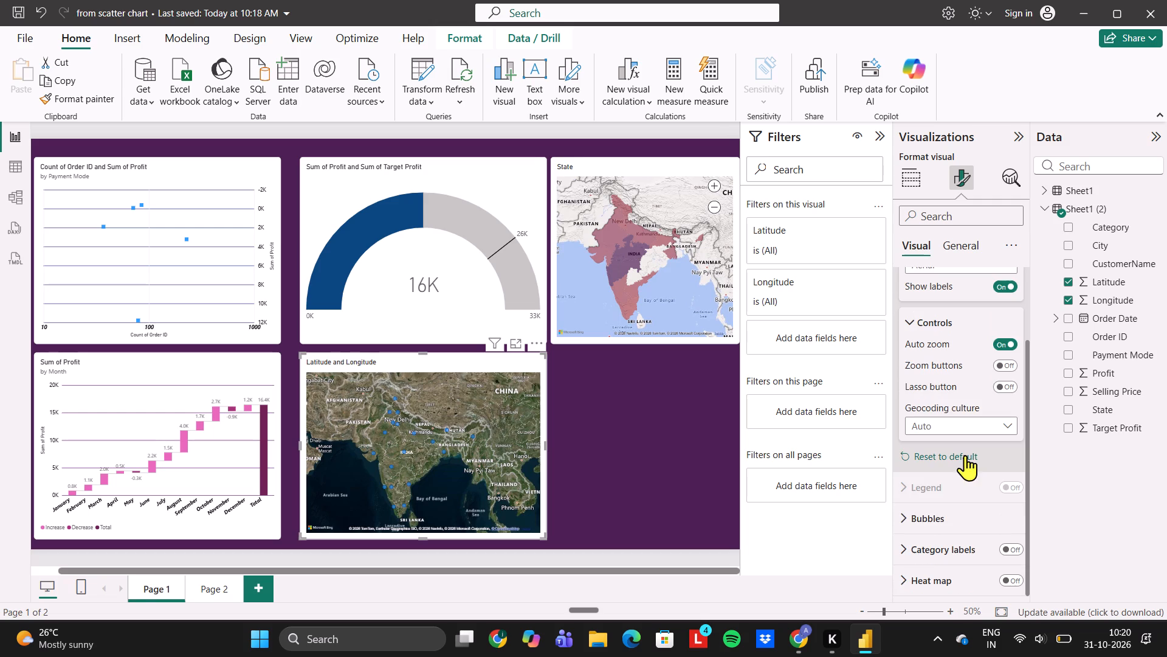
click(943, 523)
scroll(943, 523, down, 1)
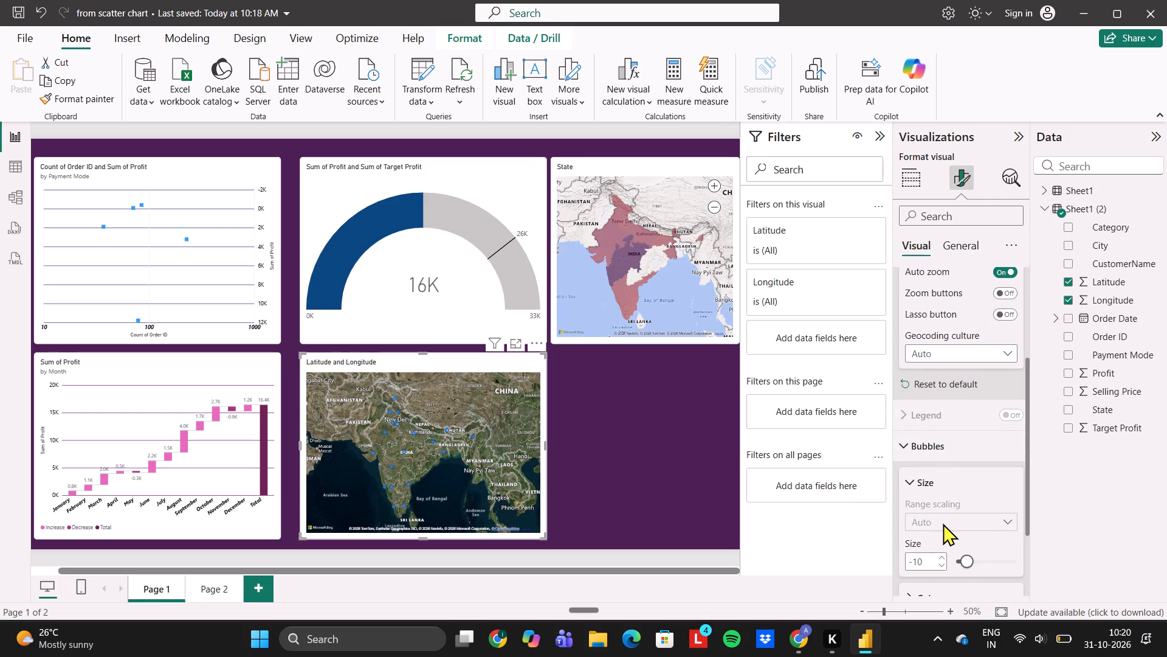
scroll(943, 523, down, 1)
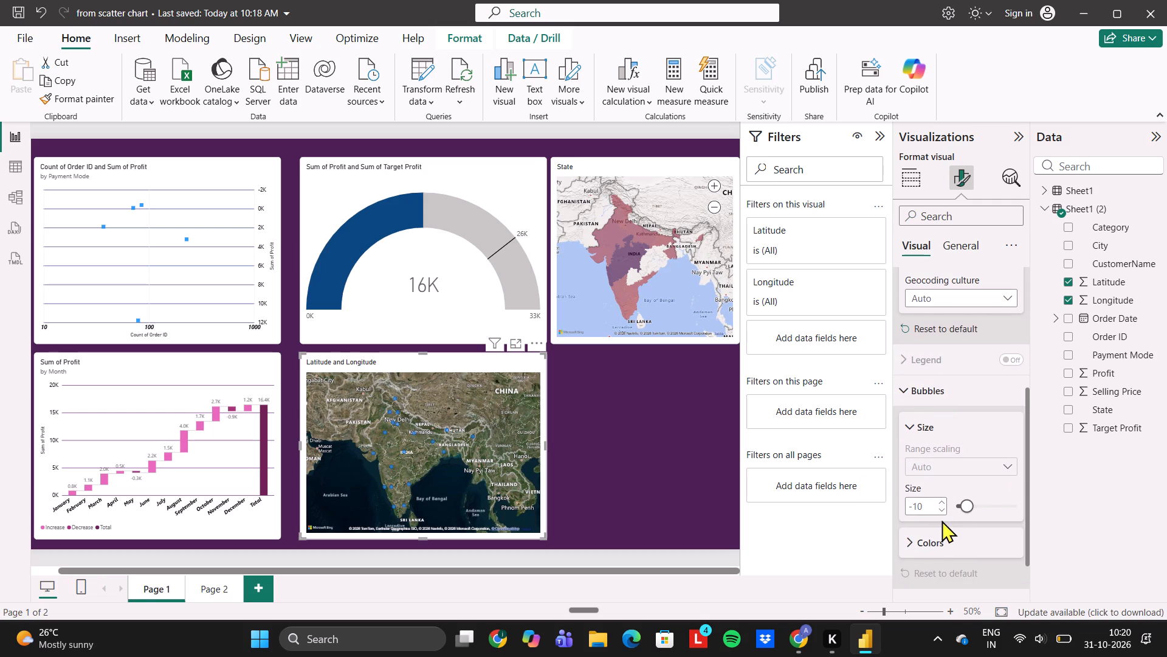
scroll(956, 507, down, 1)
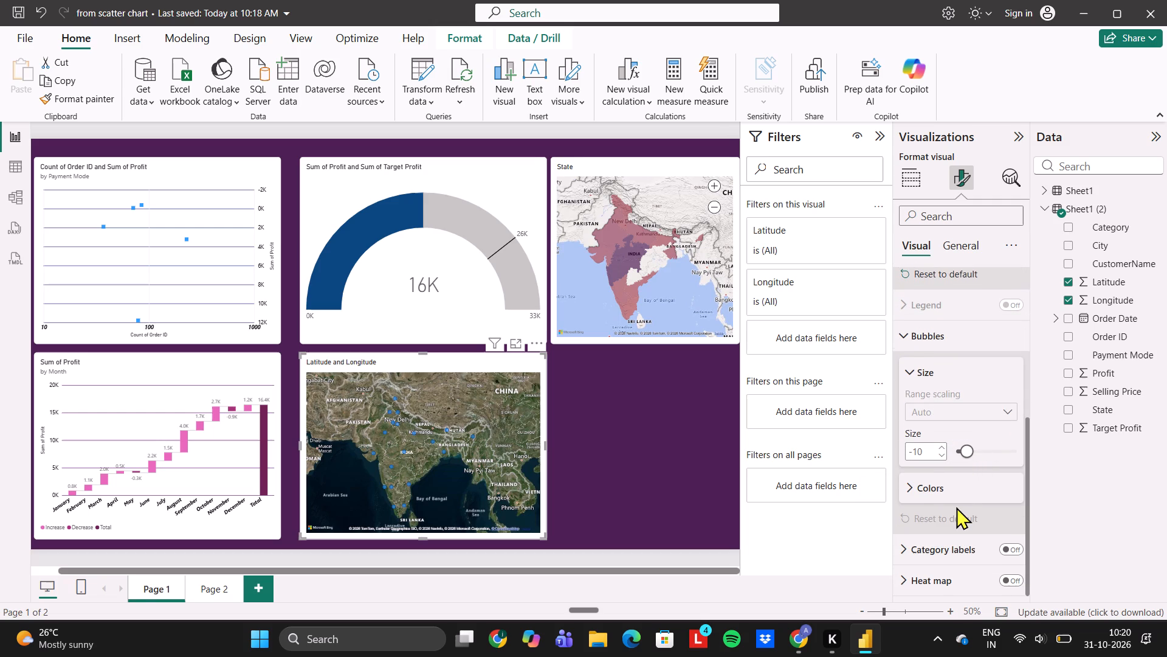
click(917, 328)
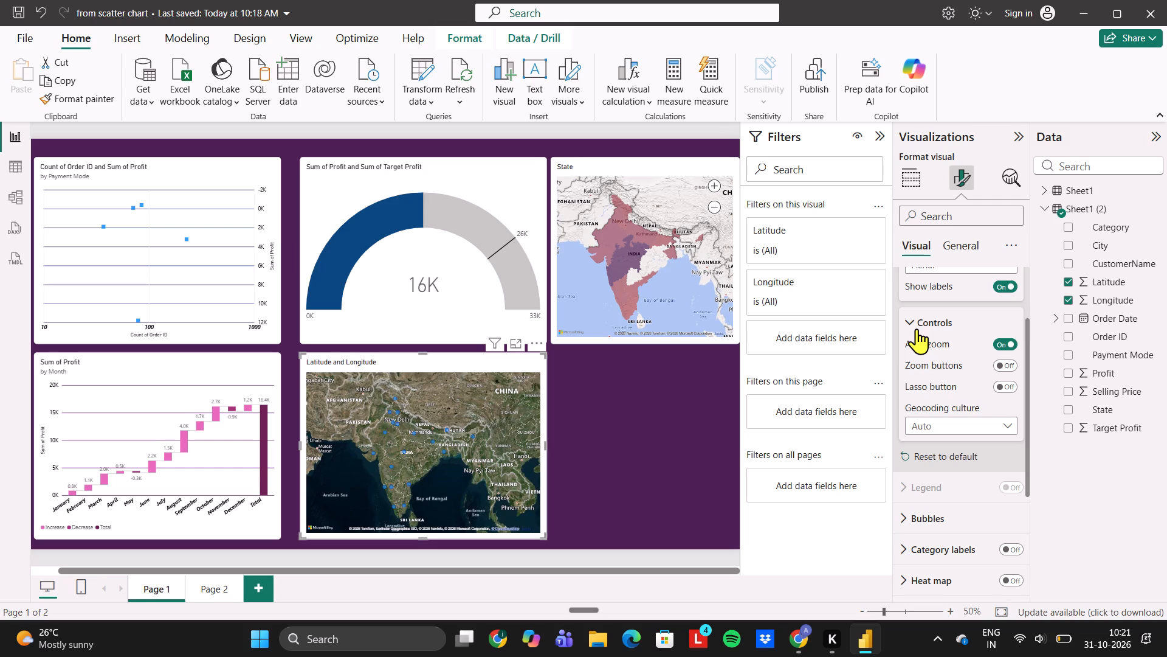
Set the Latitude and Longitude map's default bubble color to a medium-dark blue, after trying black, dark purple and dark blue #094780.
click(931, 511)
scroll(931, 511, down, 1)
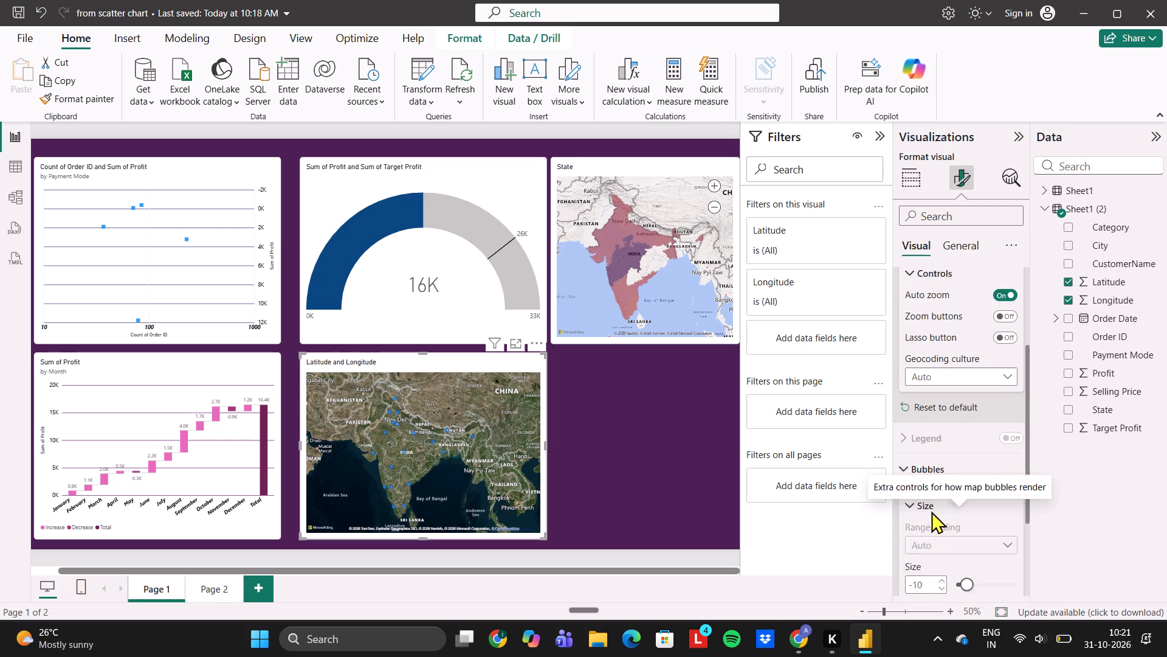
scroll(933, 534, down, 1)
click(928, 543)
scroll(928, 543, down, 1)
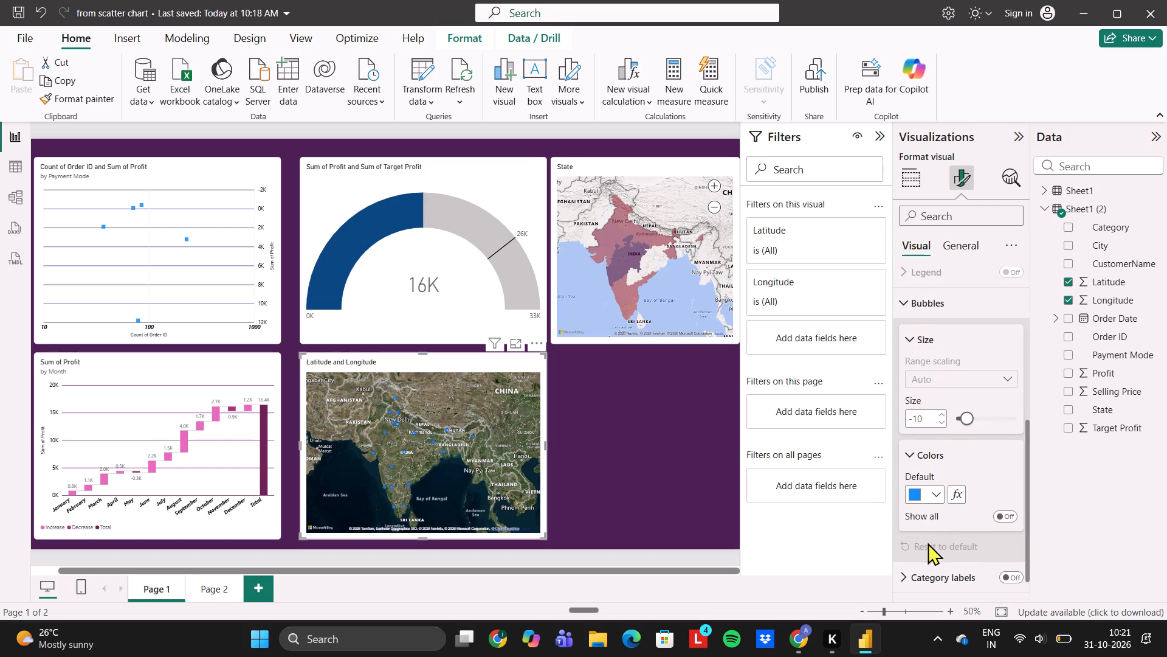
click(917, 500)
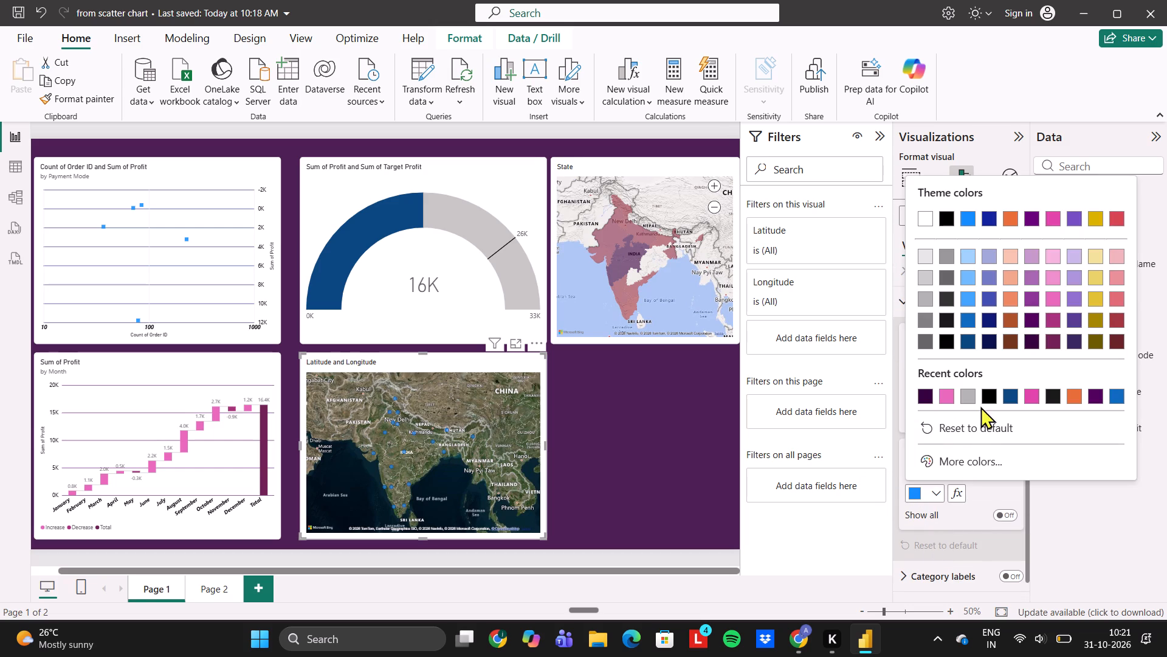
click(993, 395)
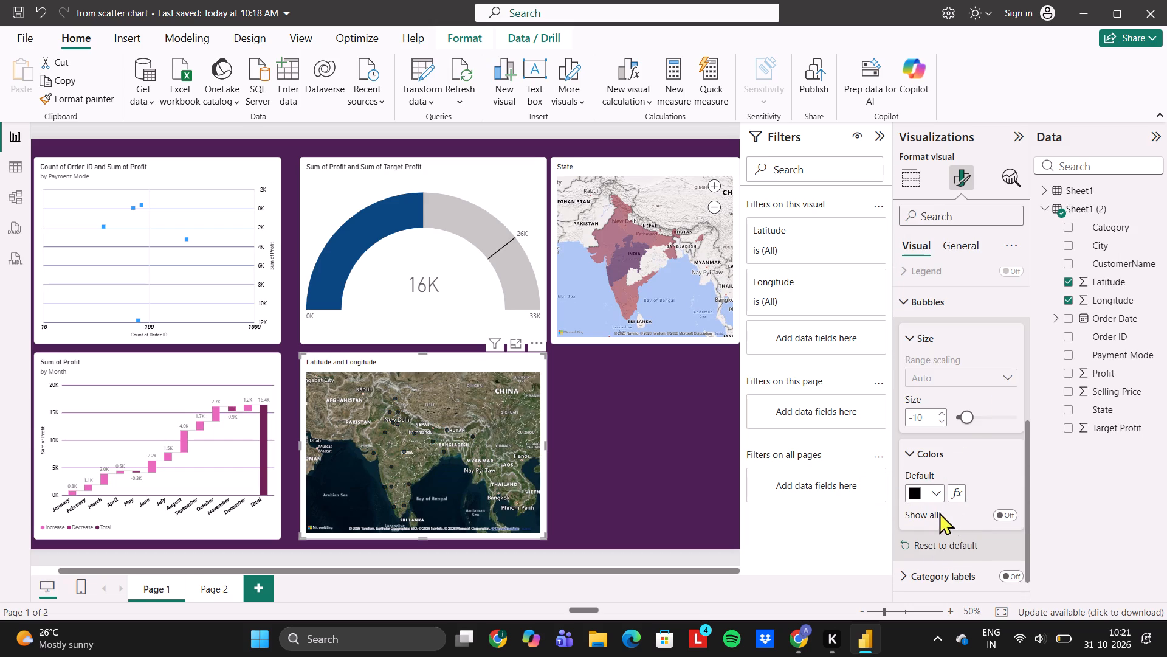
click(921, 498)
click(1028, 344)
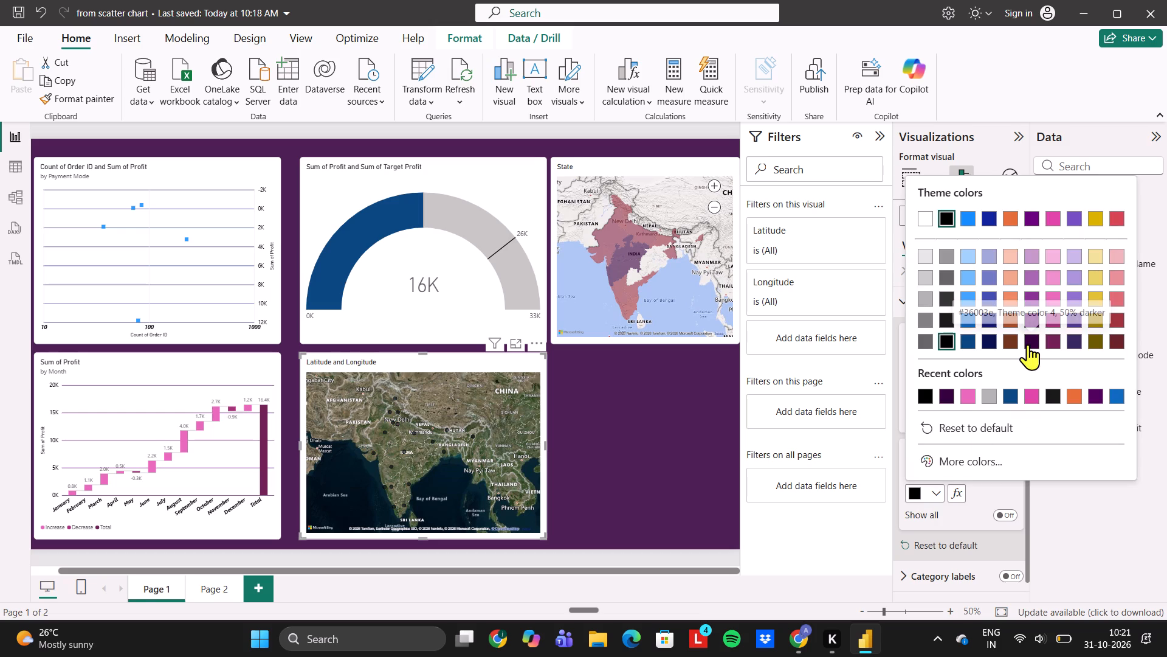
click(915, 499)
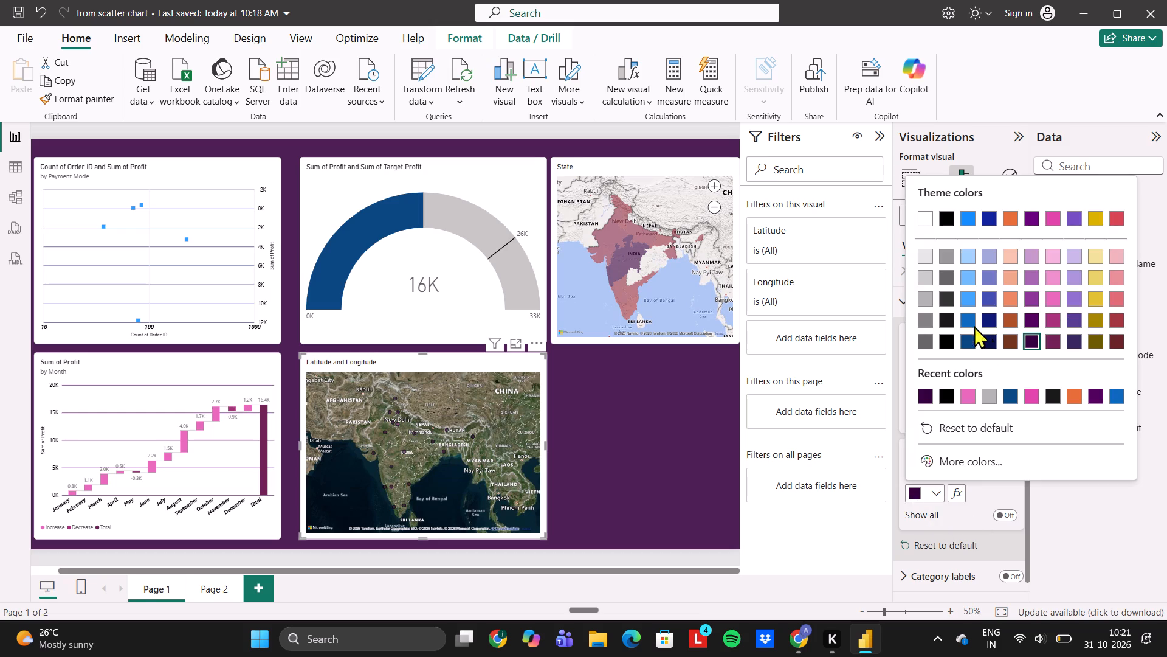
click(968, 327)
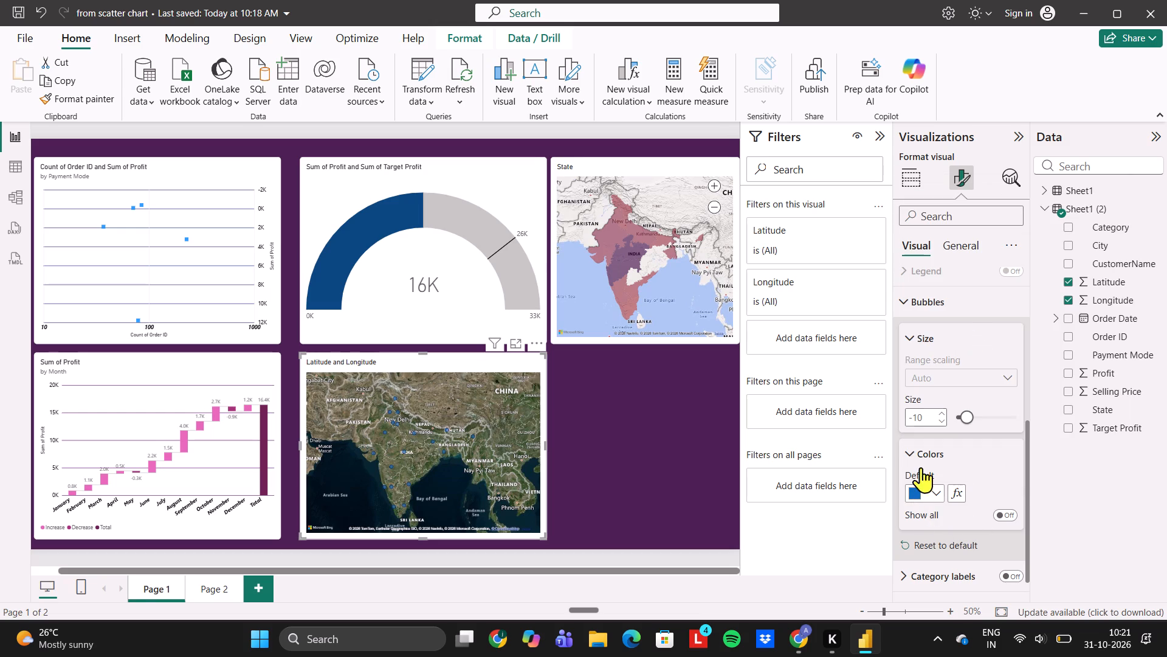
click(915, 496)
click(968, 344)
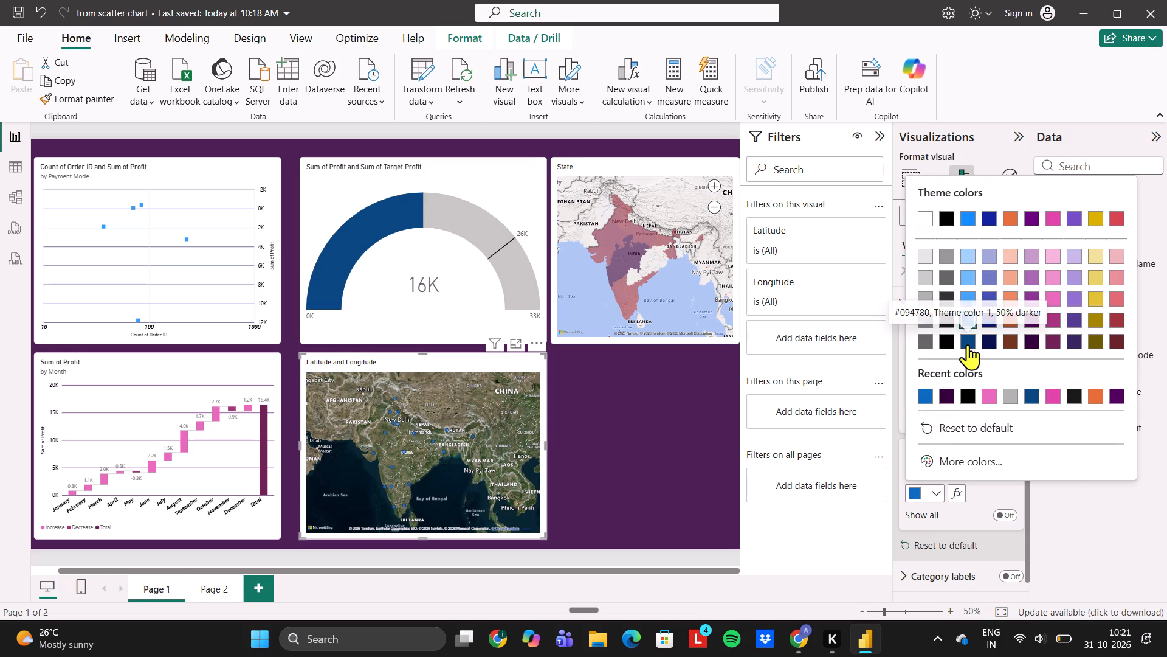
click(913, 496)
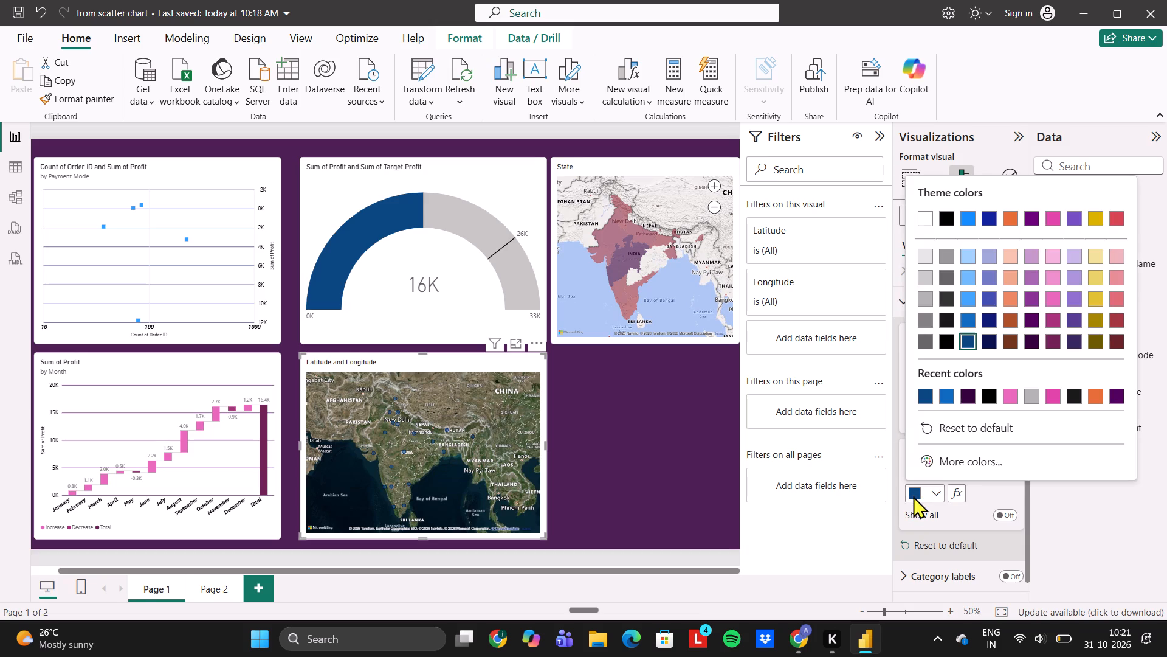
click(969, 321)
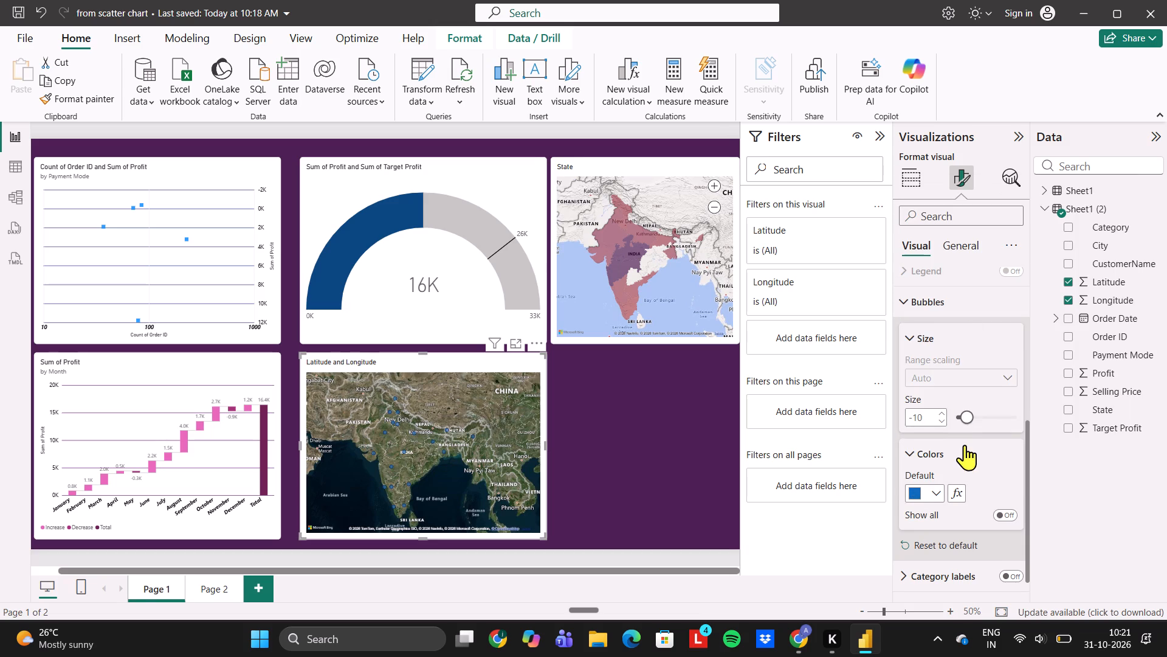
scroll(965, 445, down, 1)
scroll(952, 516, down, 1)
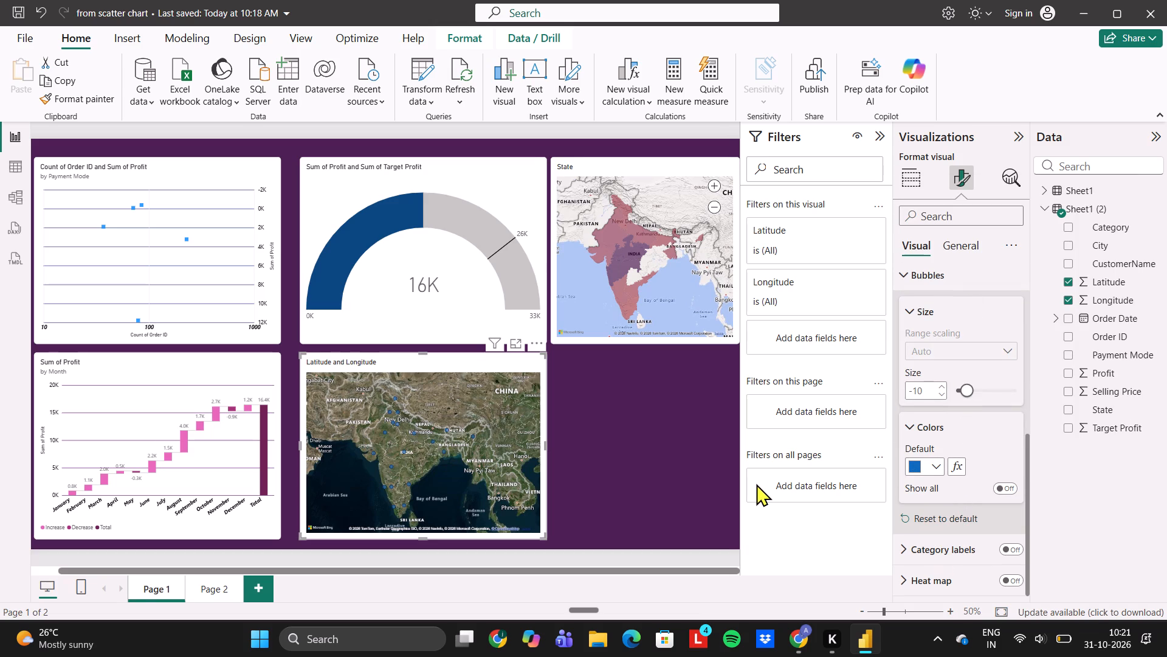
scroll(590, 435, left, 1)
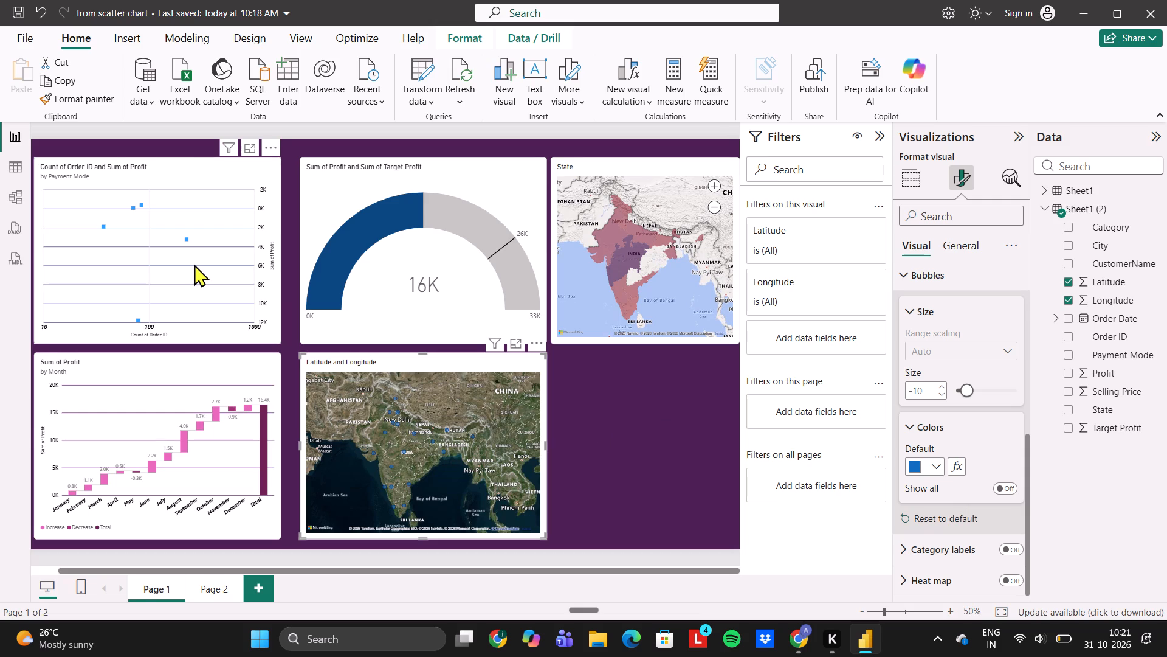
Shrink the Count of Order ID and Sum of Profit scatter chart and shift it slightly inward from the canvas corner.
click(194, 264)
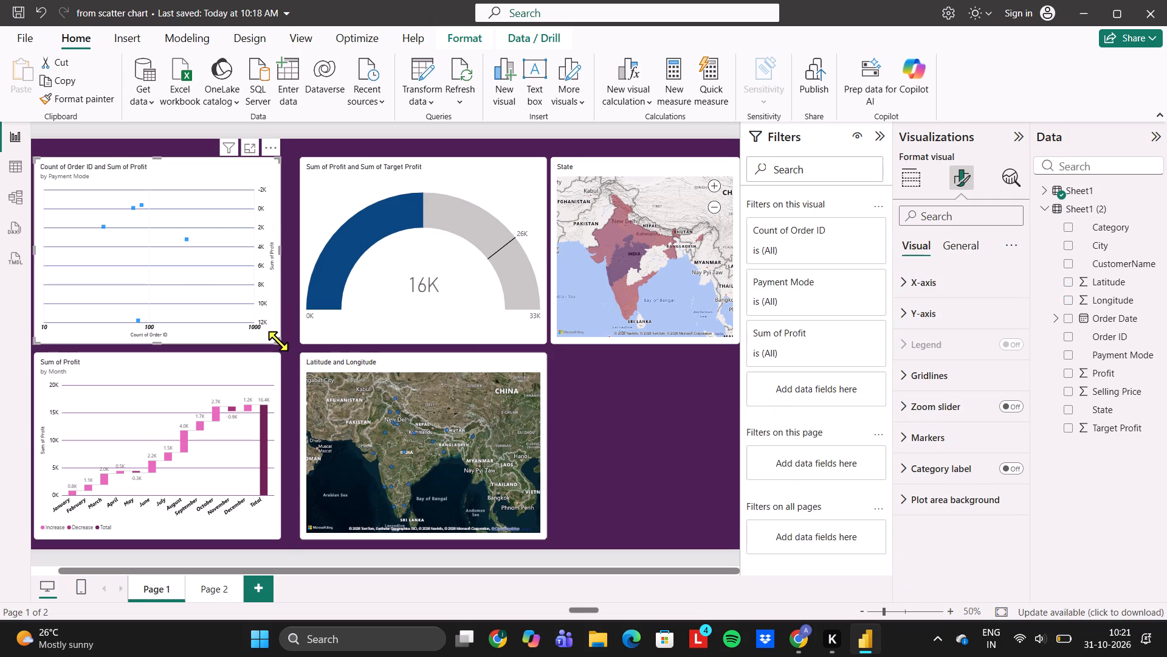
drag(278, 341, 243, 321)
drag(131, 255, 141, 262)
Shrink the Sum of Profit and Sum of Target Profit gauge and move it closer to the scatter chart.
click(332, 276)
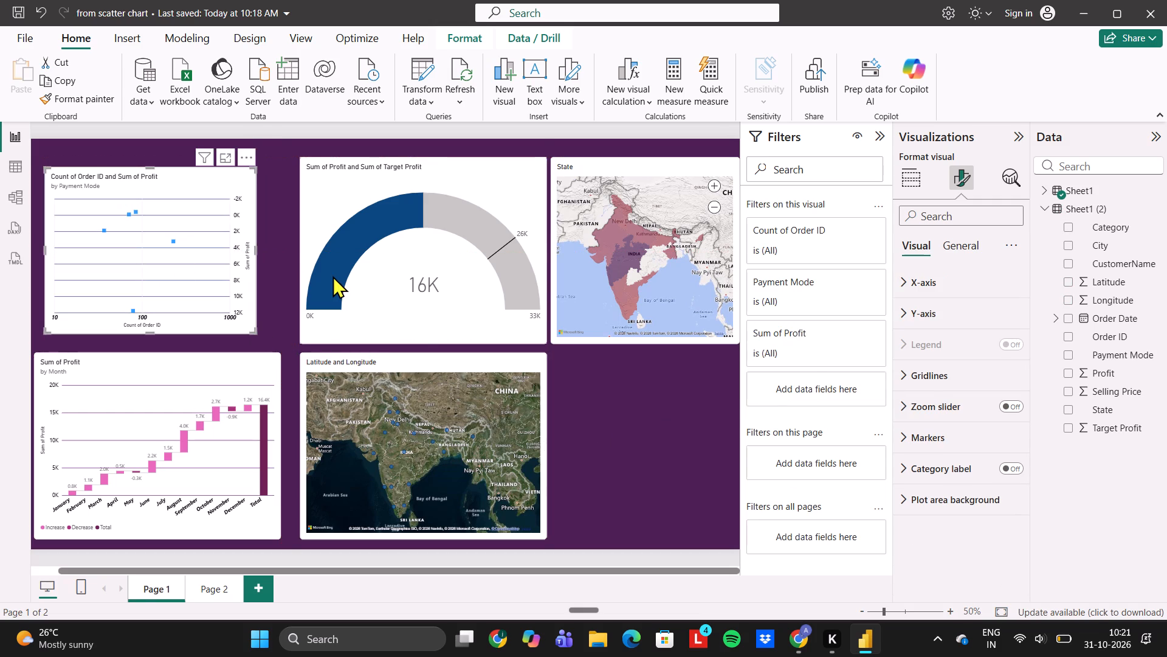
drag(545, 341, 526, 335)
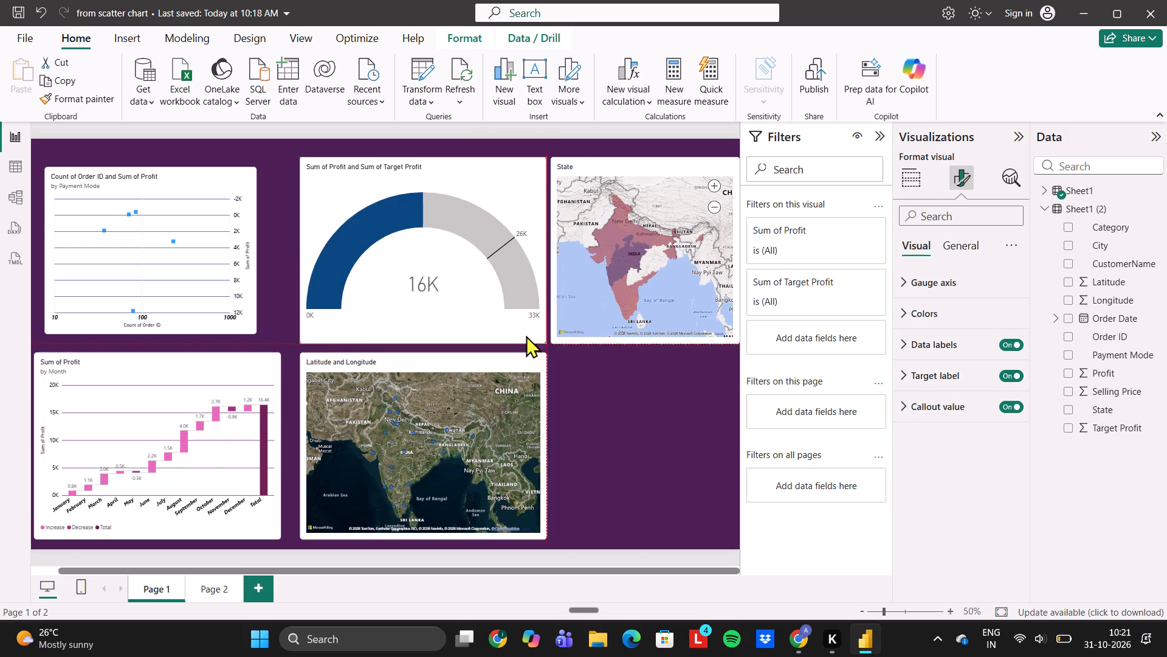
drag(526, 335, 505, 322)
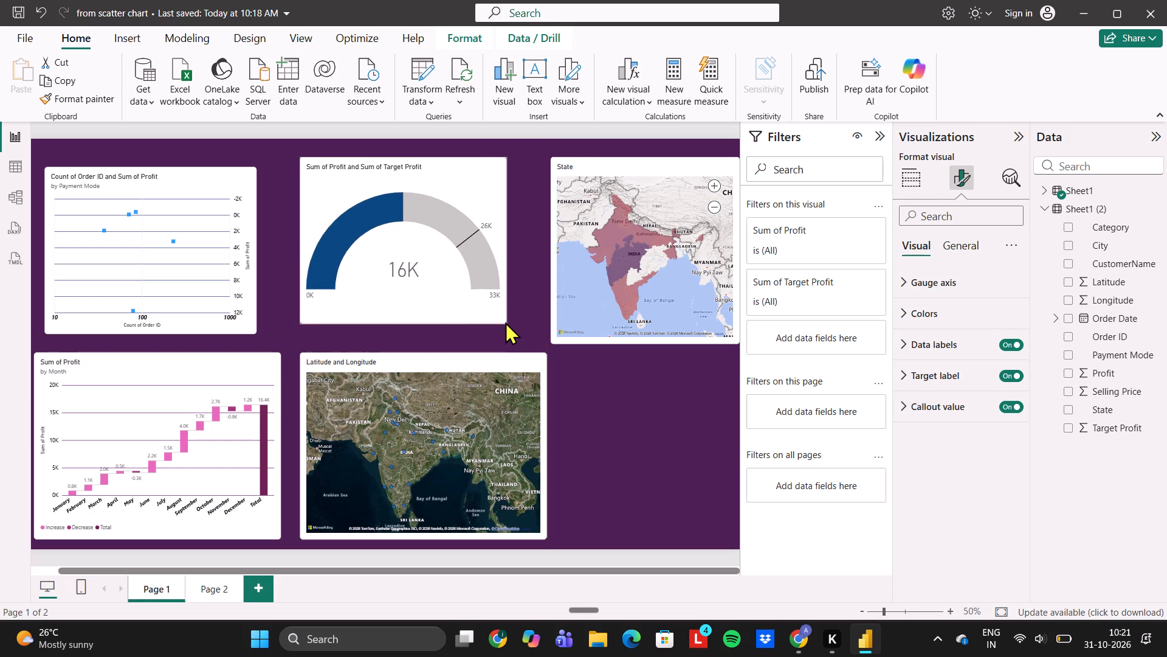
drag(505, 322, 505, 324)
drag(439, 276, 426, 280)
Shrink the State map and move it slightly down and toward the gauge, leaving no state selected.
click(600, 279)
click(600, 279)
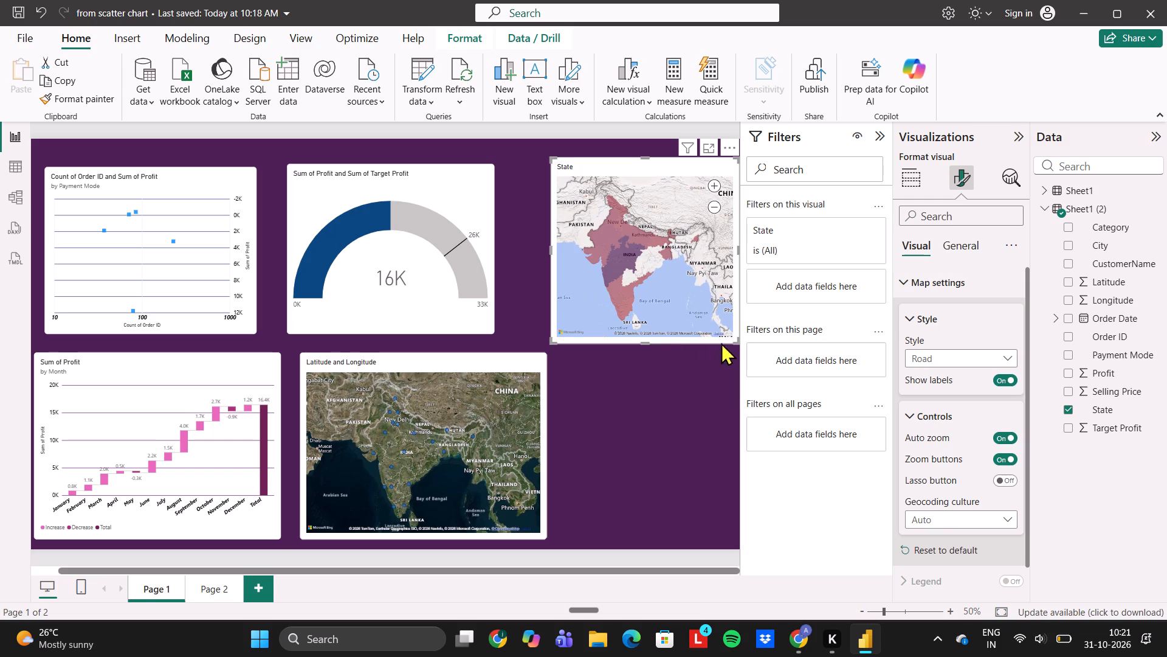
drag(737, 343, 712, 321)
click(644, 223)
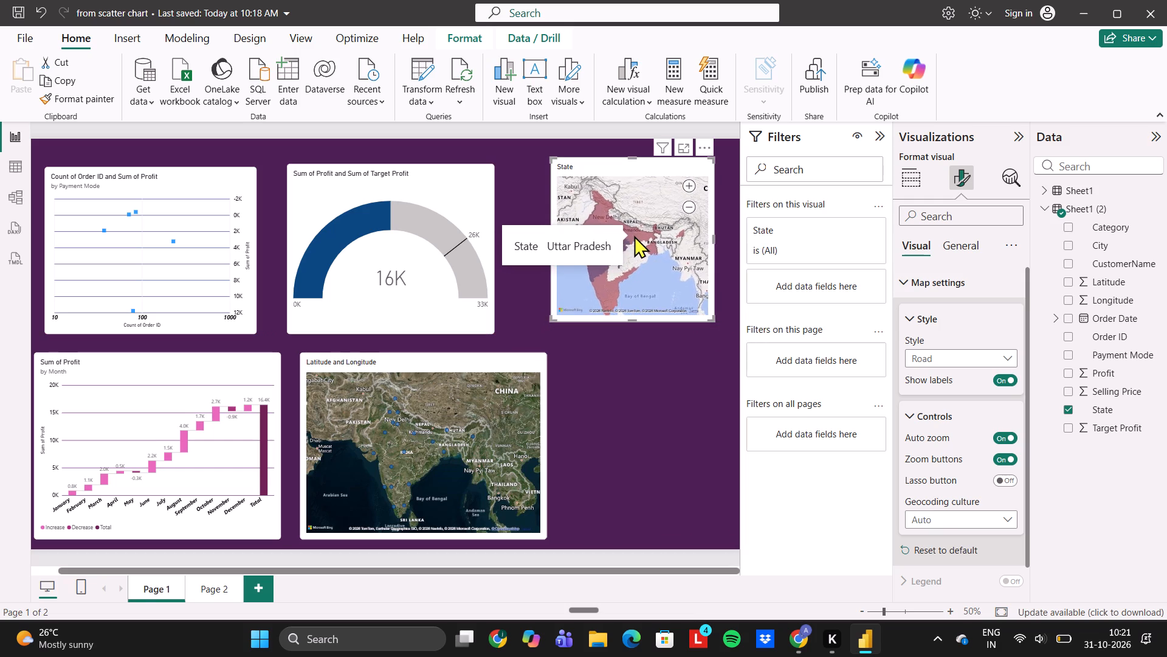
drag(634, 164, 628, 167)
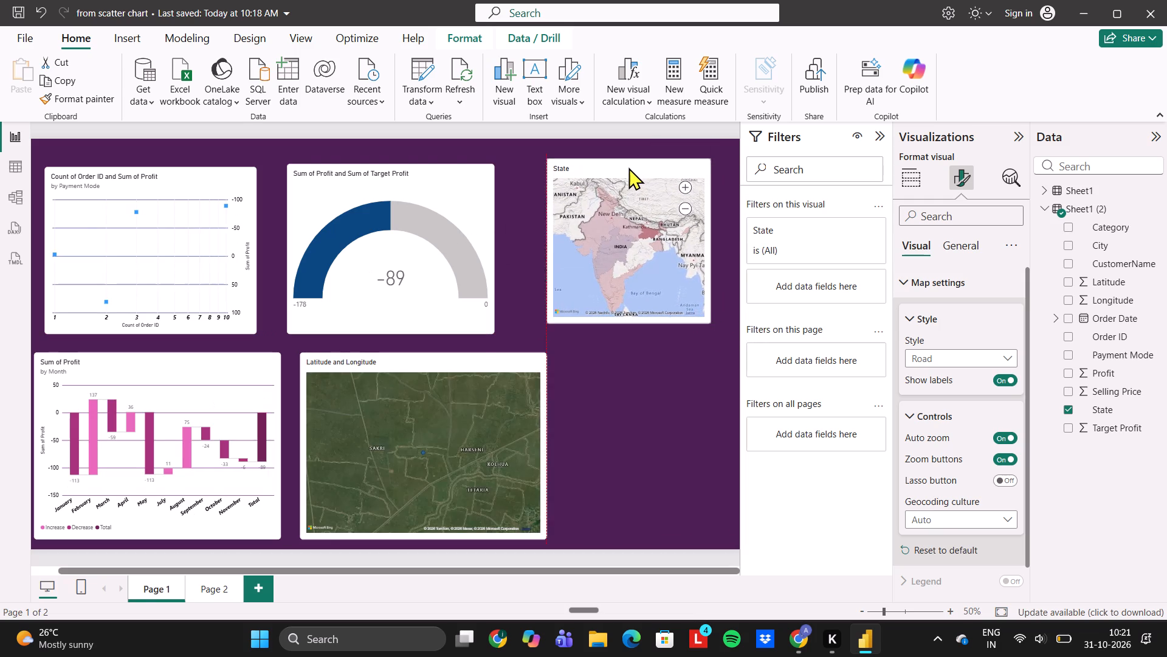
drag(628, 167, 621, 168)
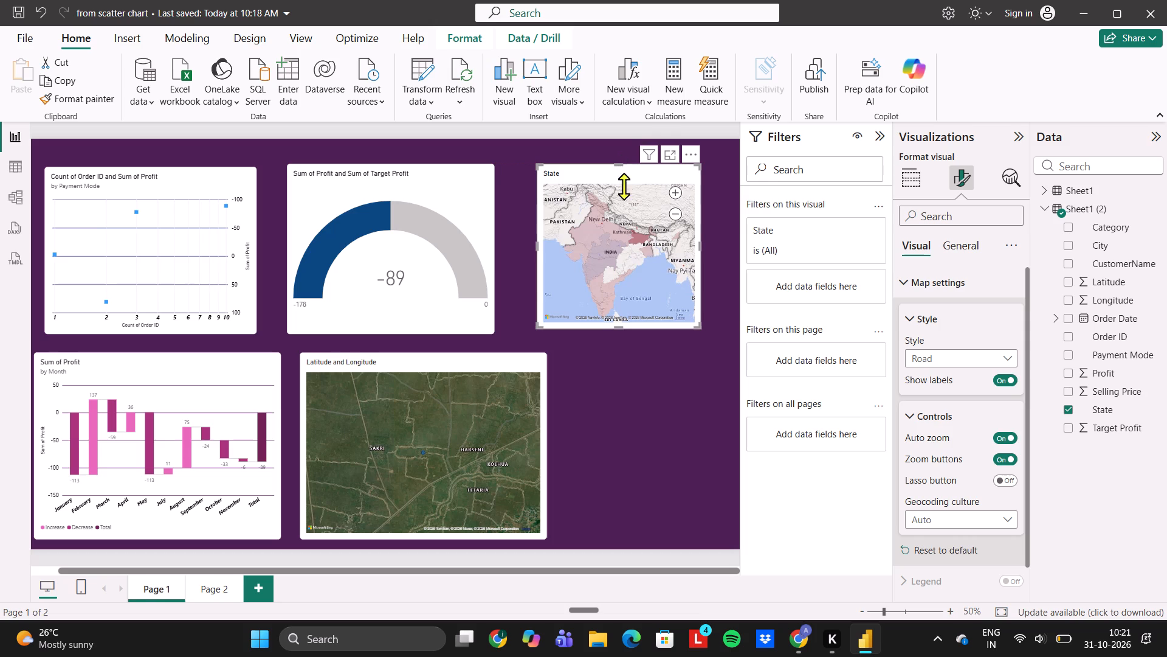
click(638, 259)
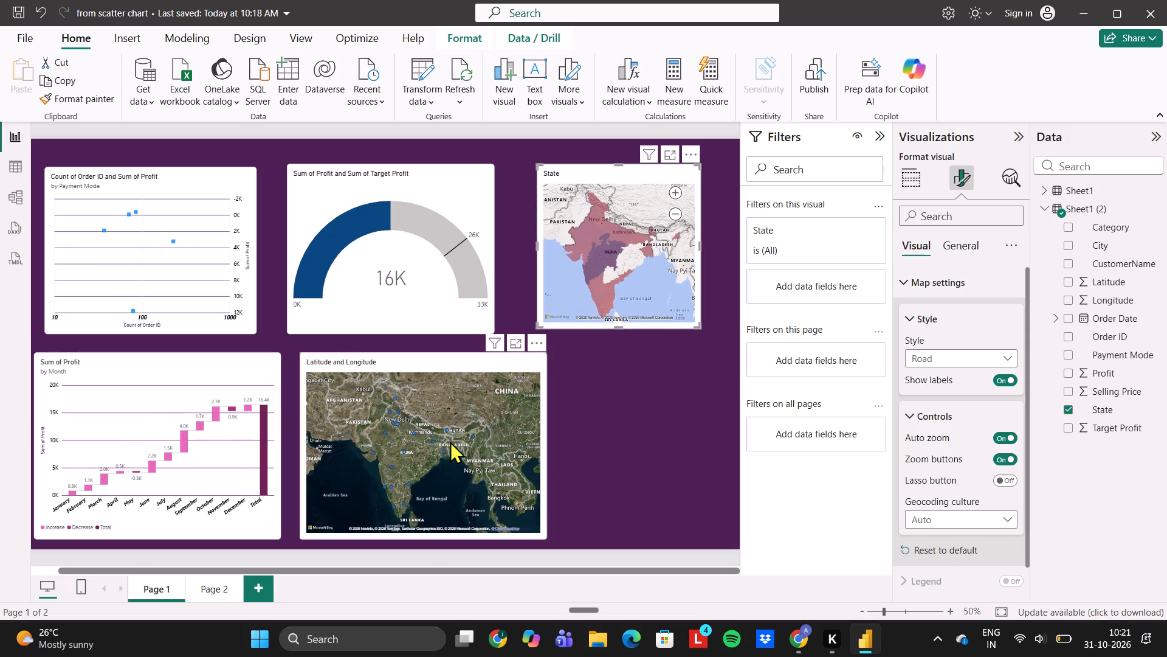
Reduce the height of the Sum of Profit and Sum of Target Profit gauge and align its bottom edge with the State map.
click(380, 270)
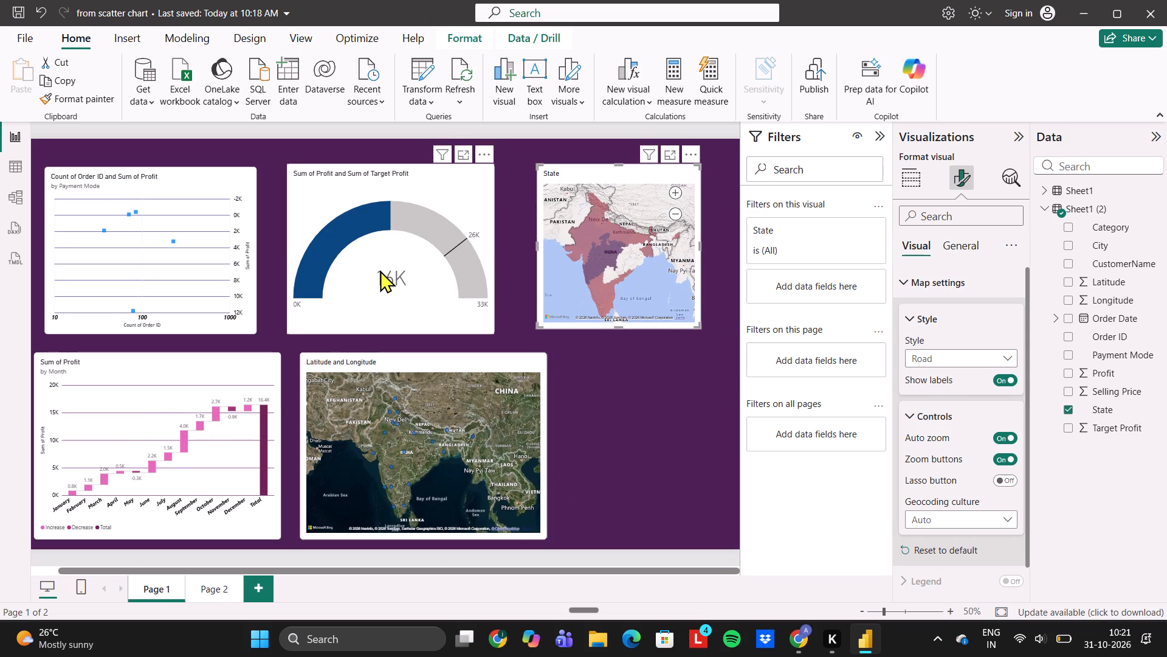
drag(491, 332, 487, 331)
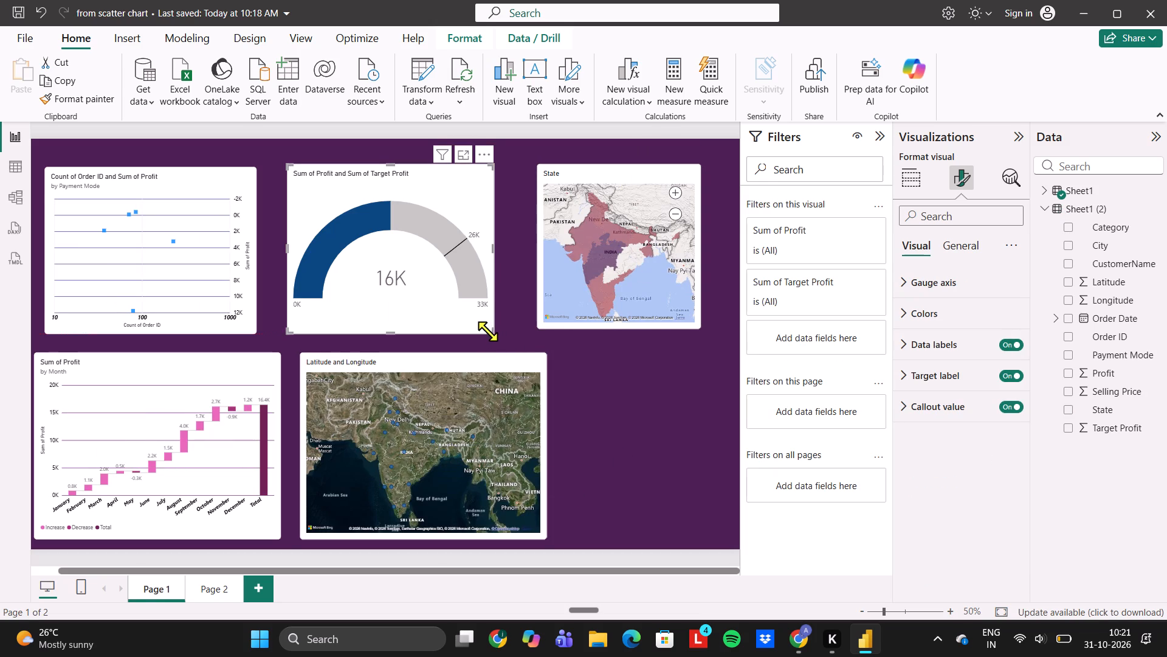
drag(487, 331, 491, 320)
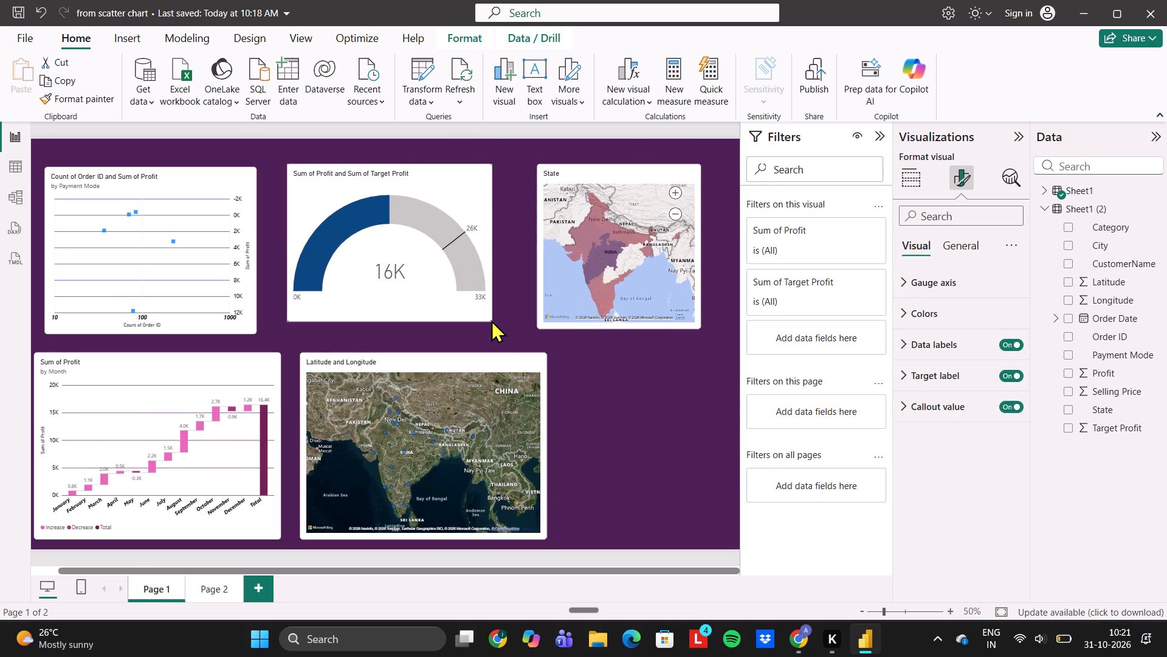
drag(491, 320, 492, 321)
drag(418, 272, 419, 277)
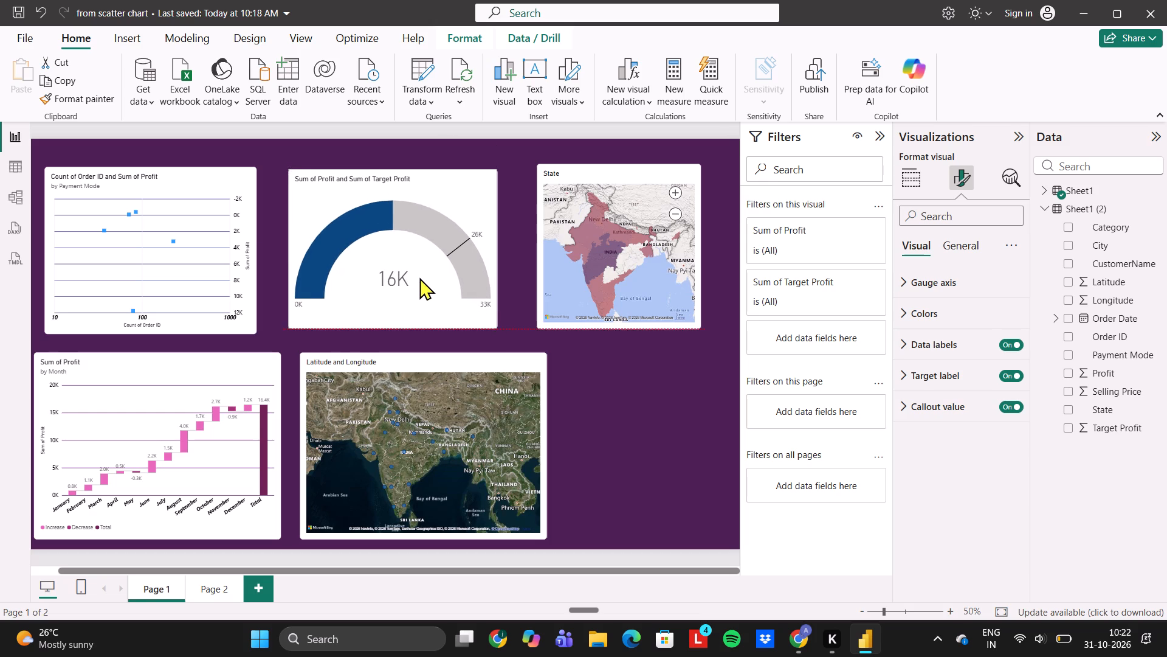
drag(419, 277, 421, 278)
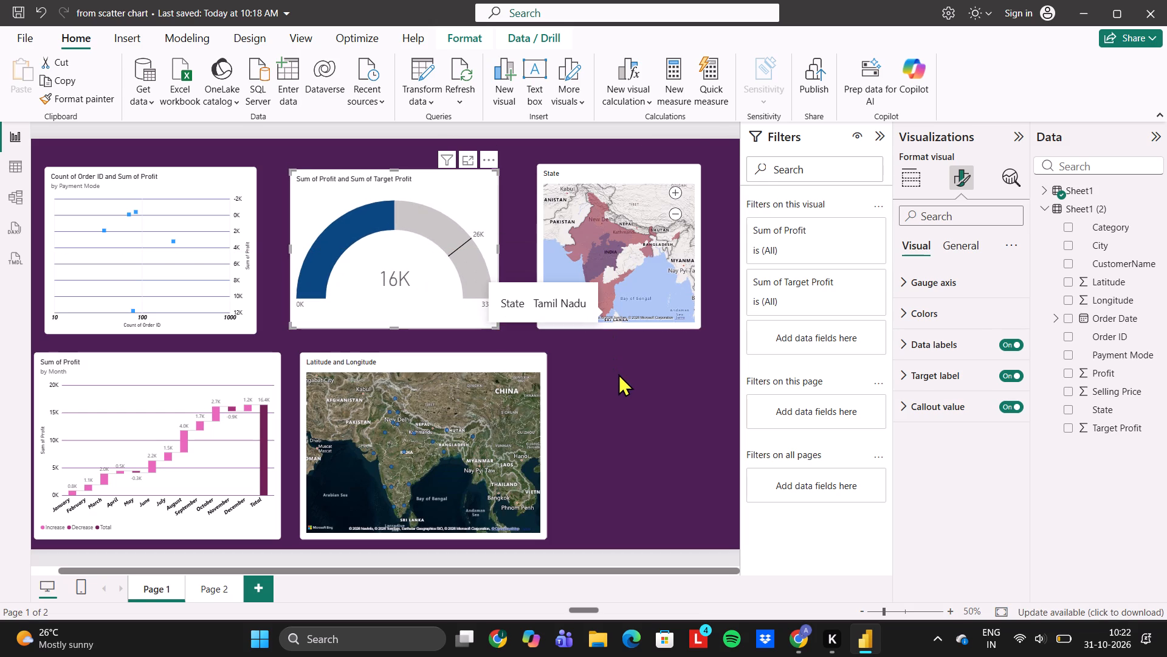
click(618, 374)
Widen the State map, keep its bottom edge level with the gauge, and shift it slightly away from the gauge.
click(608, 271)
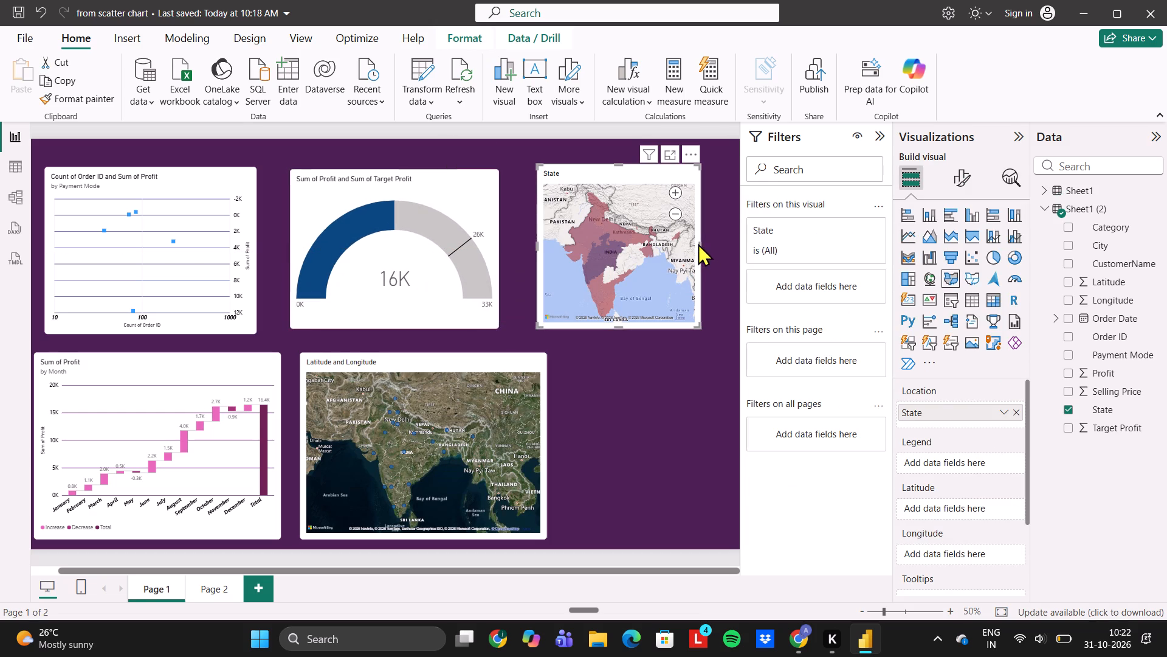
drag(700, 244, 707, 244)
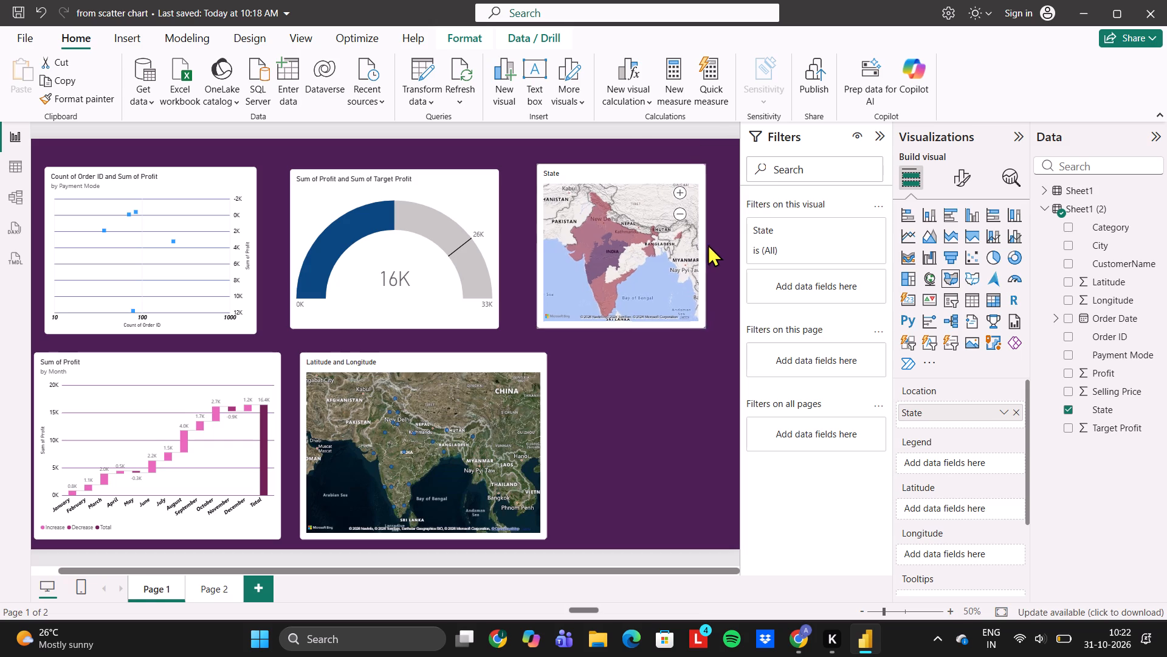
drag(707, 244, 725, 245)
click(648, 172)
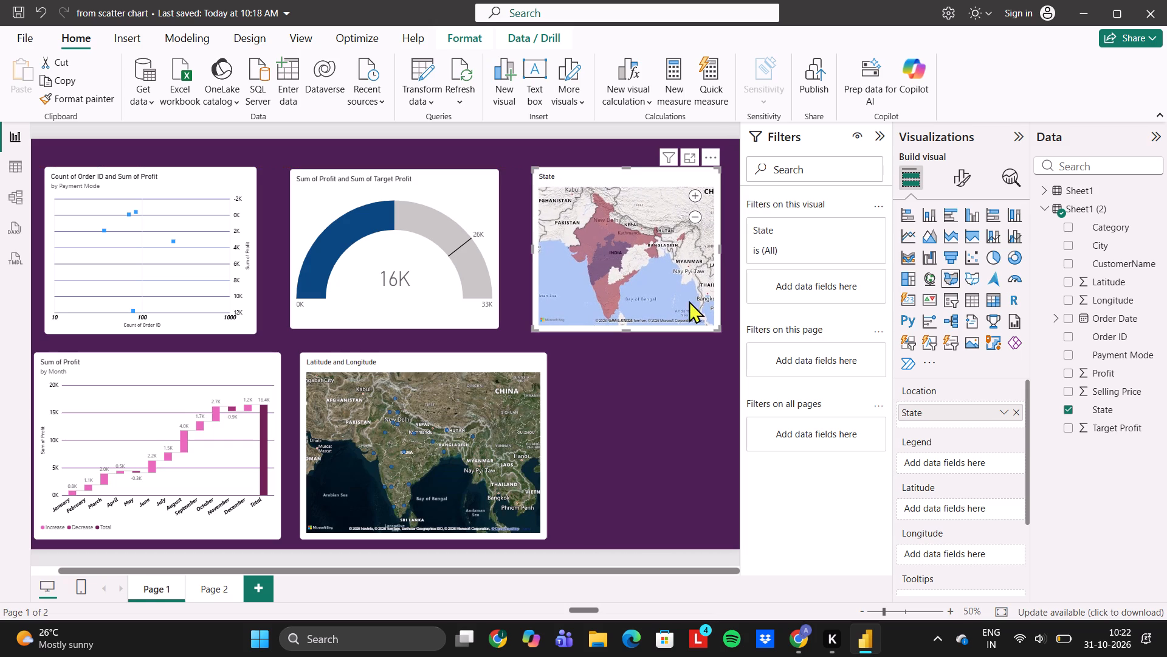
drag(719, 331, 718, 328)
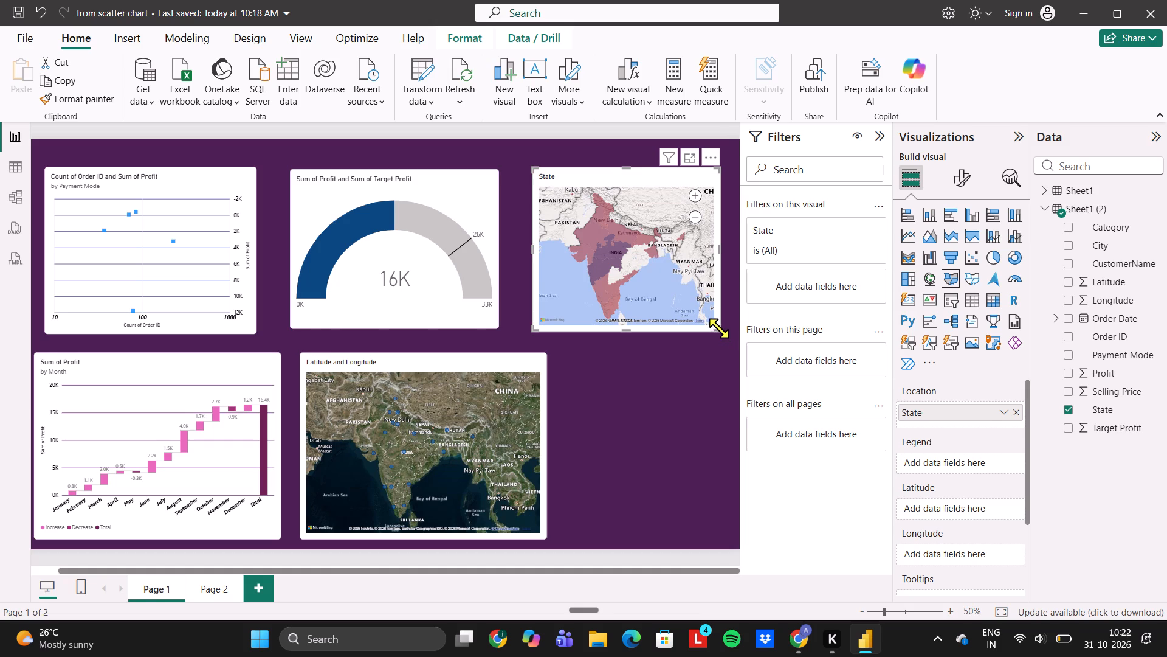
drag(718, 328, 721, 325)
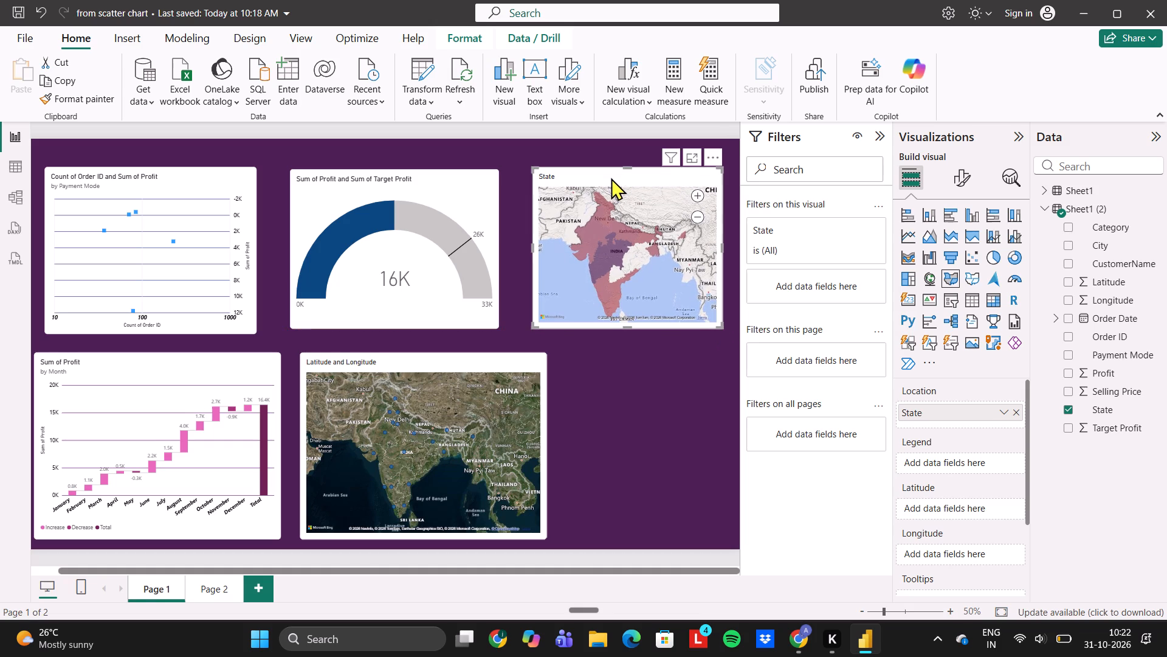
drag(613, 174, 621, 175)
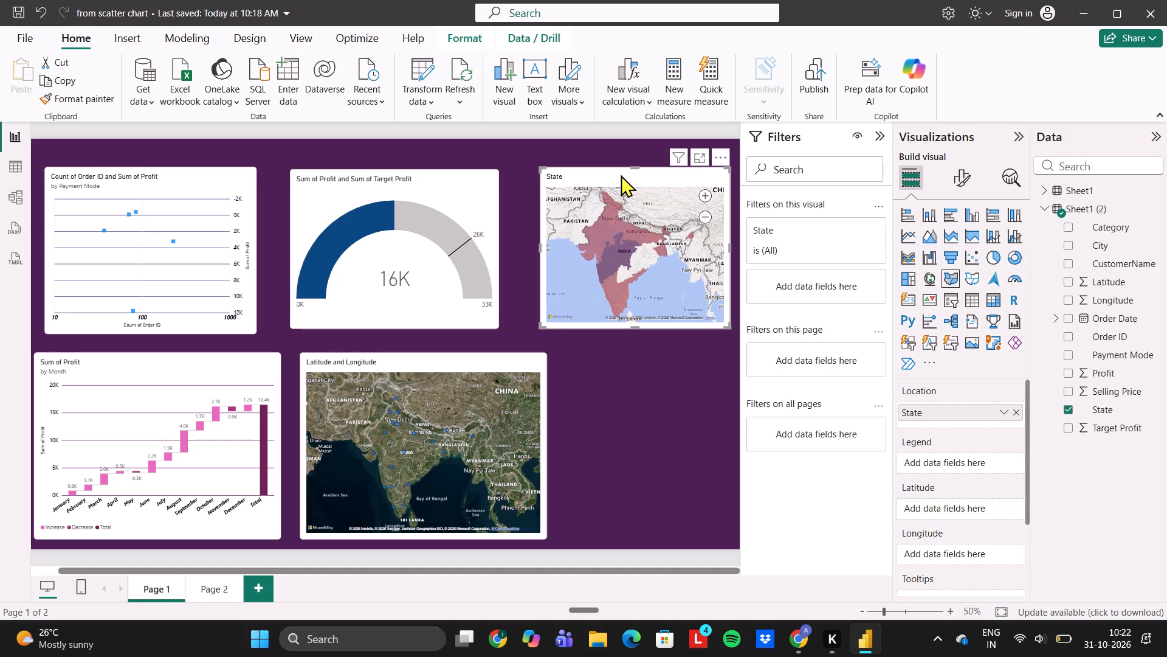
Widen the Sum of Profit and Sum of Target Profit gauge slightly toward the State map, keeping their bottom edges aligned.
click(401, 176)
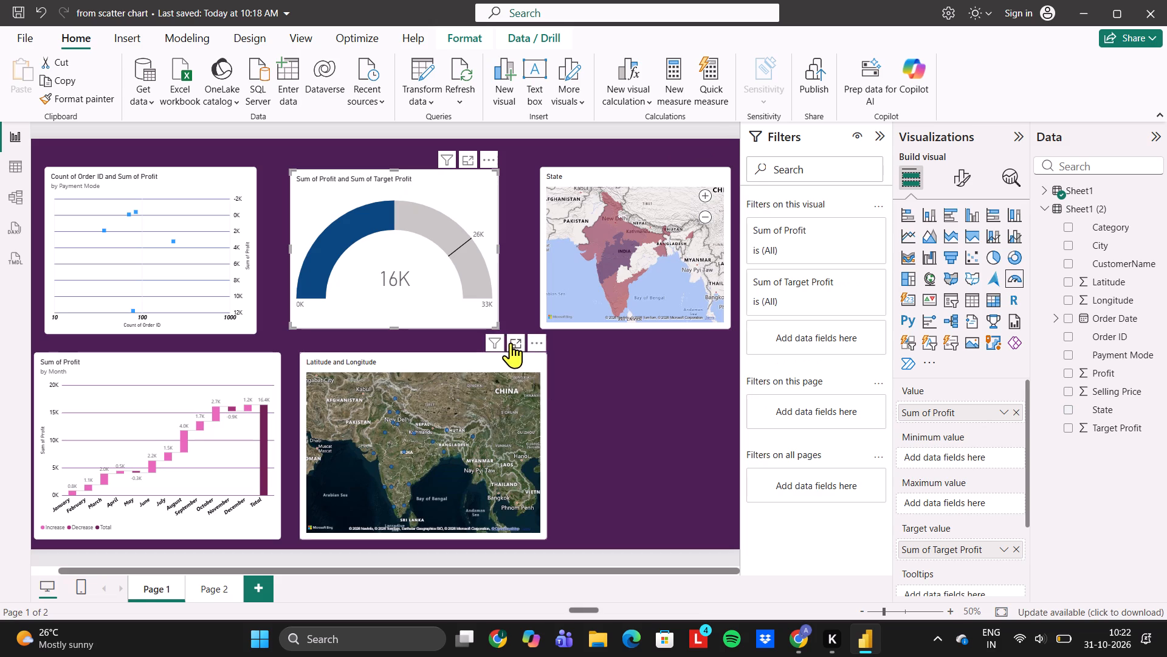
drag(495, 325, 501, 326)
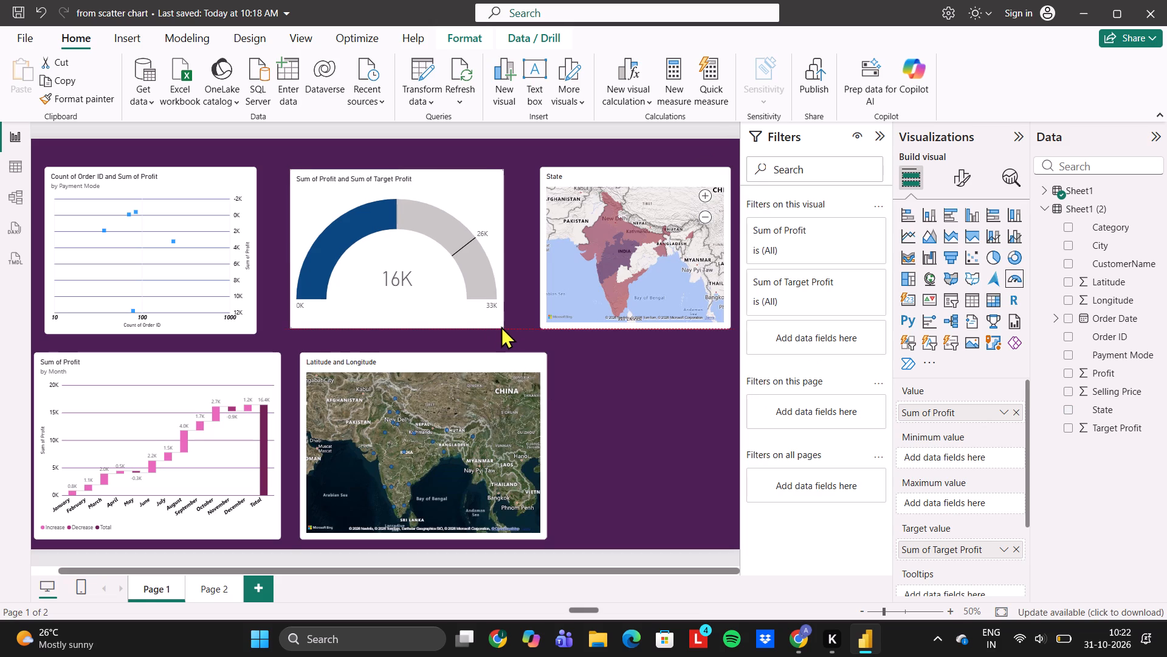
drag(501, 326, 501, 328)
click(377, 159)
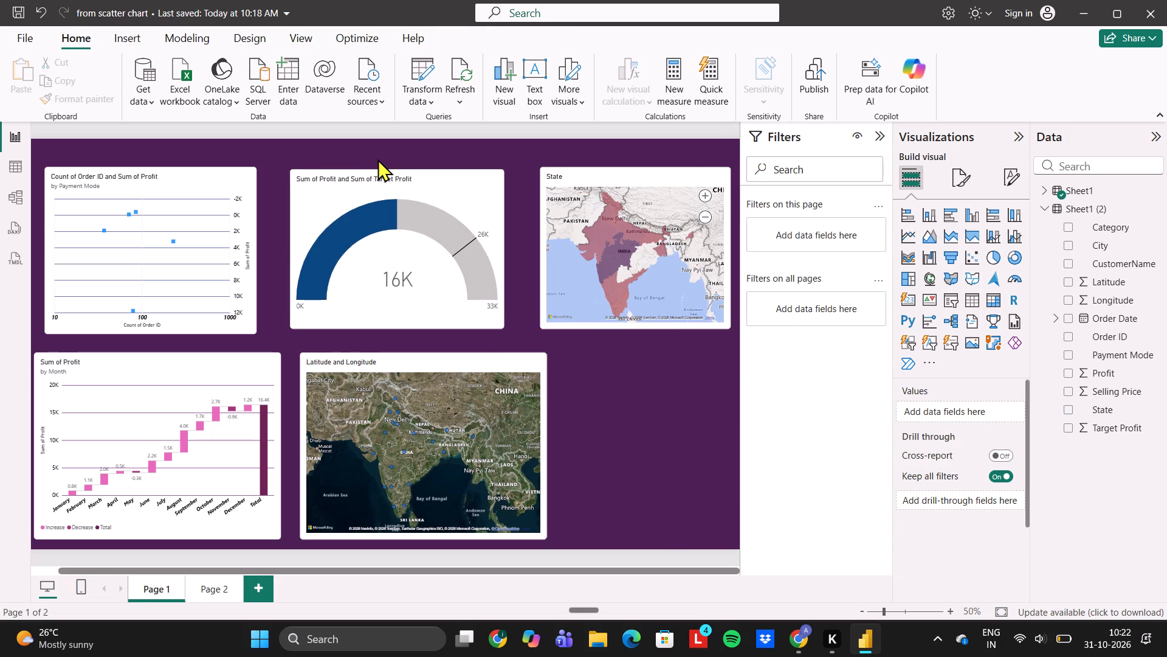
Rearrange the lower row: align the Sum of Profit by Month chart's left edge with the scatter chart and space the Latitude and Longitude map beside it.
drag(418, 450, 444, 443)
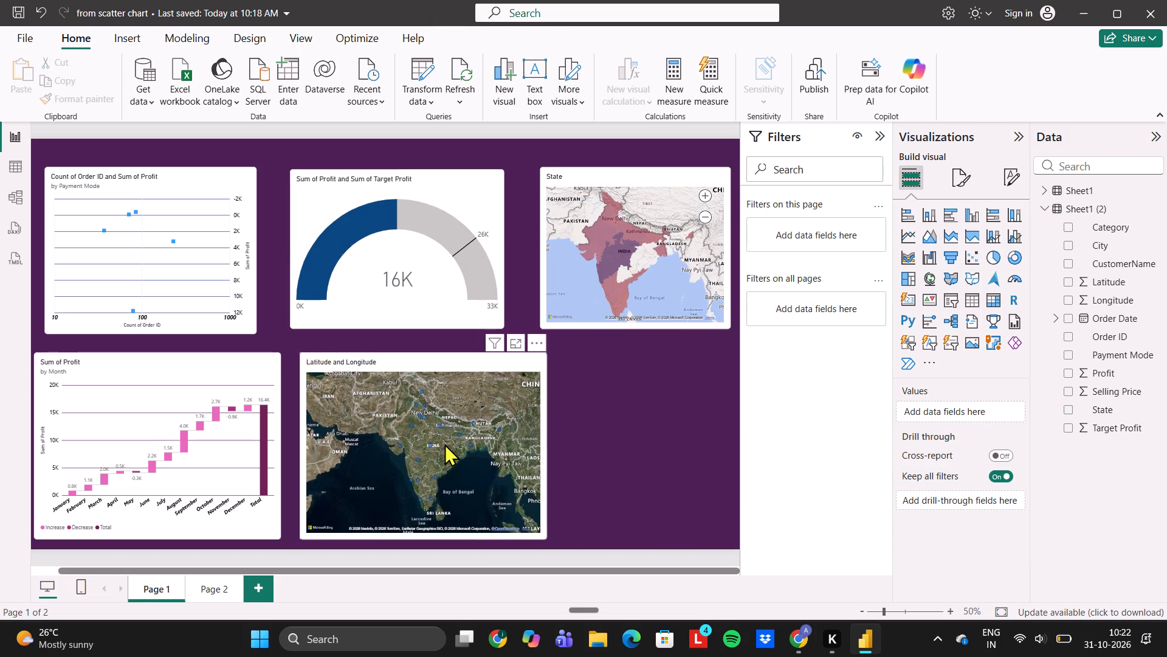
drag(444, 443, 425, 444)
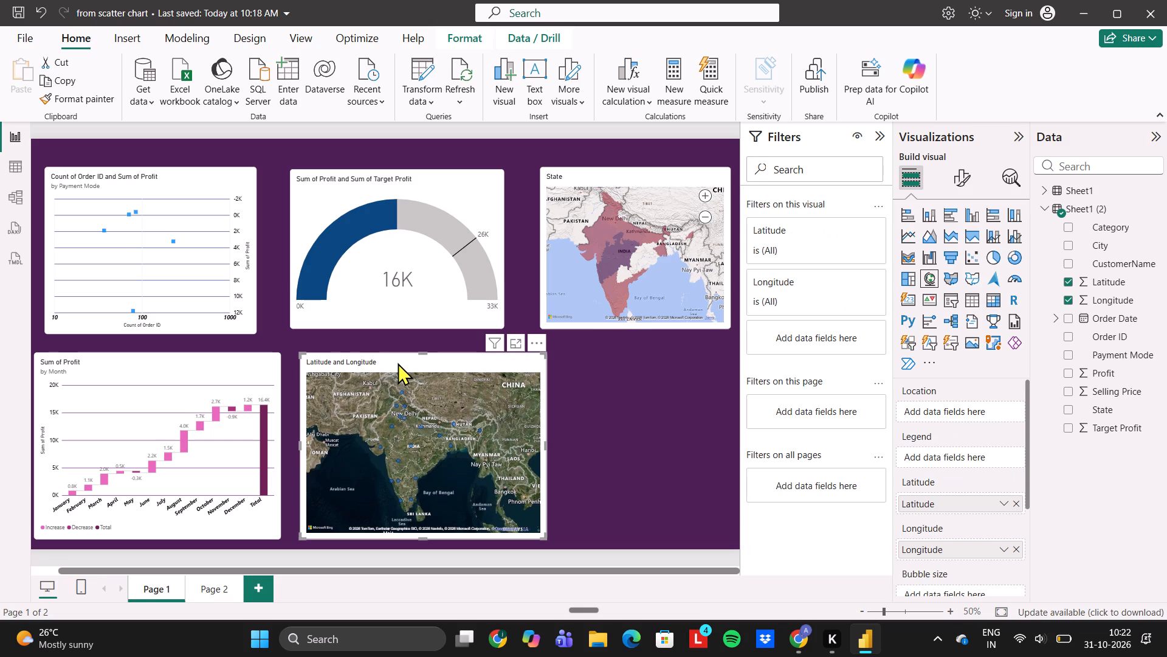
drag(398, 361, 518, 361)
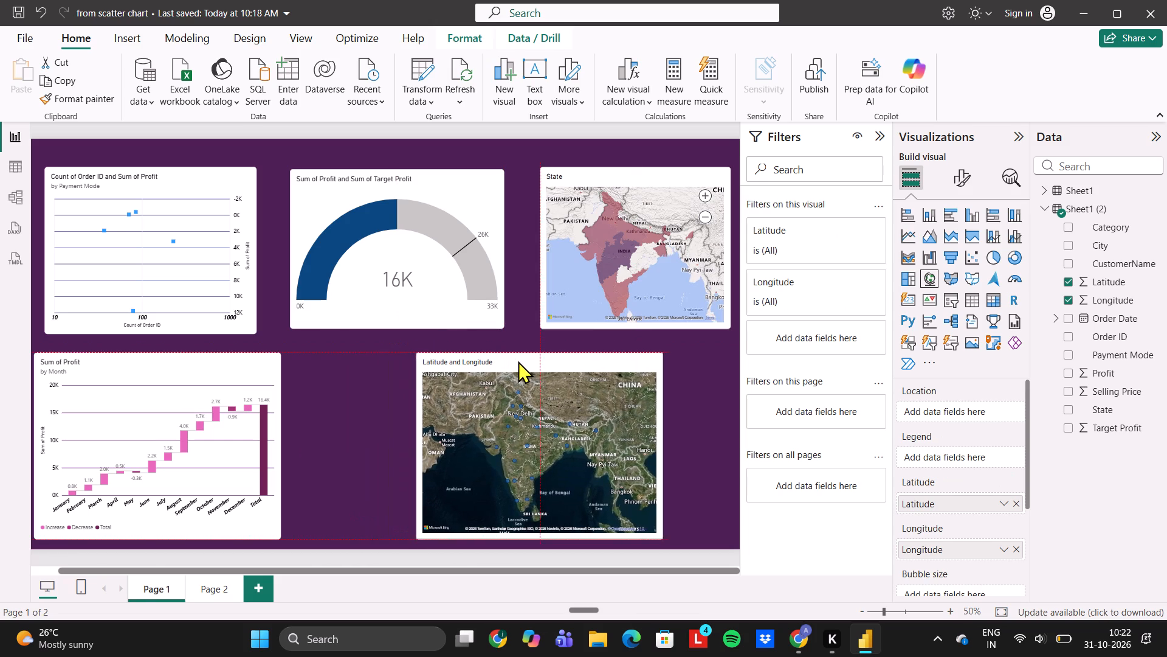
drag(518, 361, 513, 360)
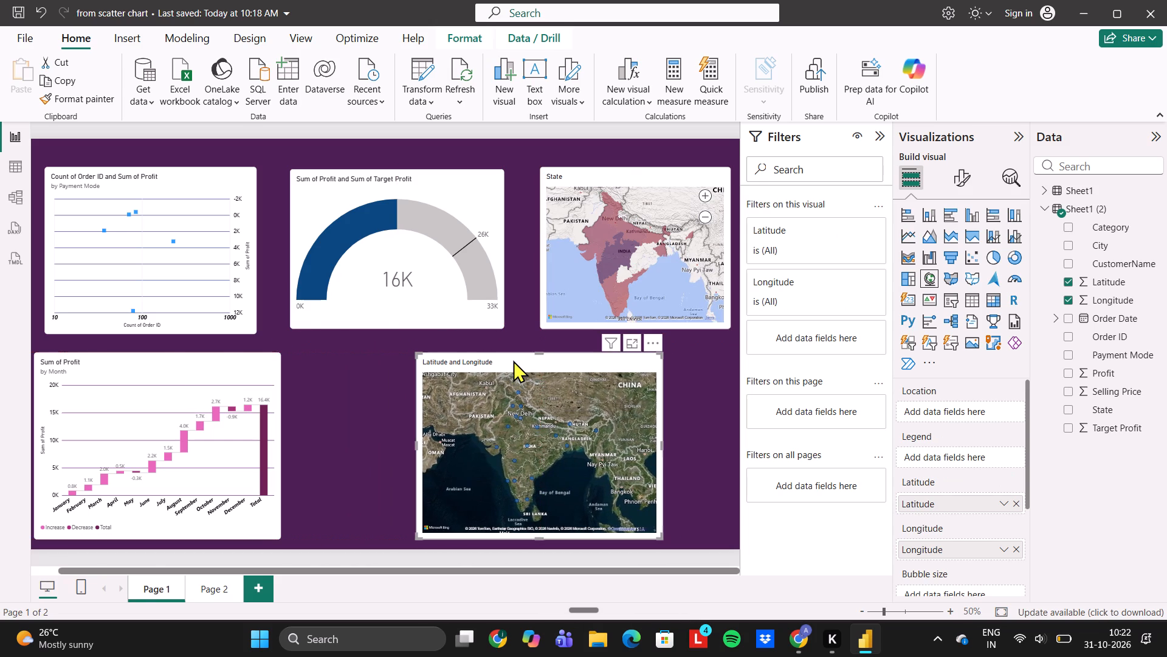
drag(154, 363, 221, 363)
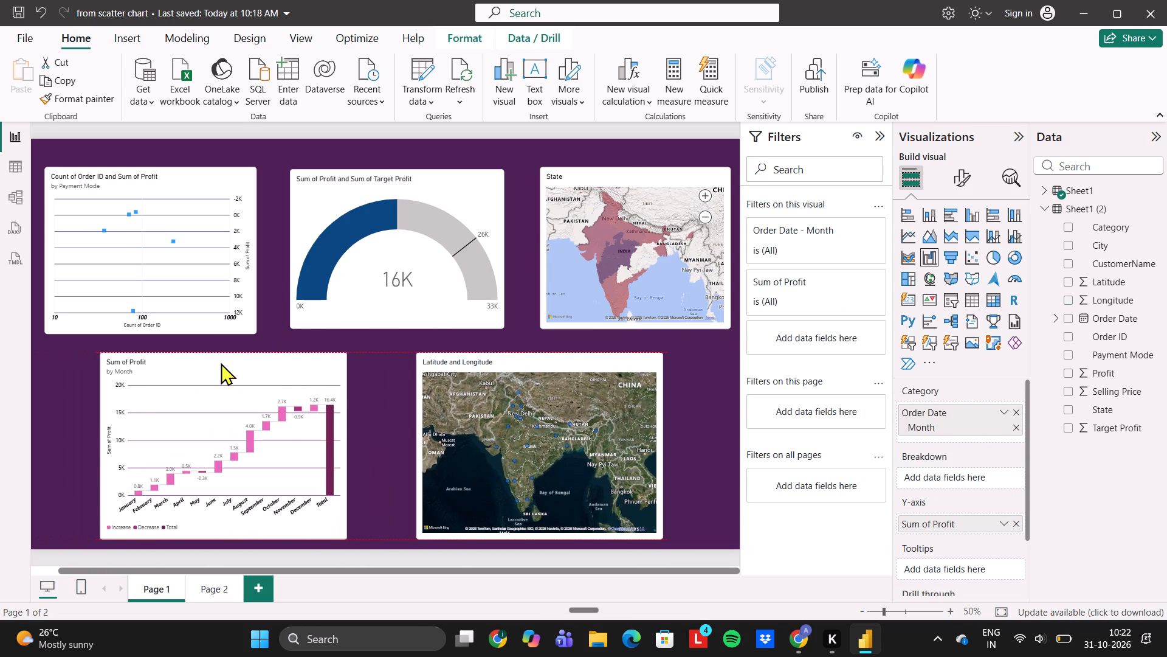
drag(221, 363, 168, 361)
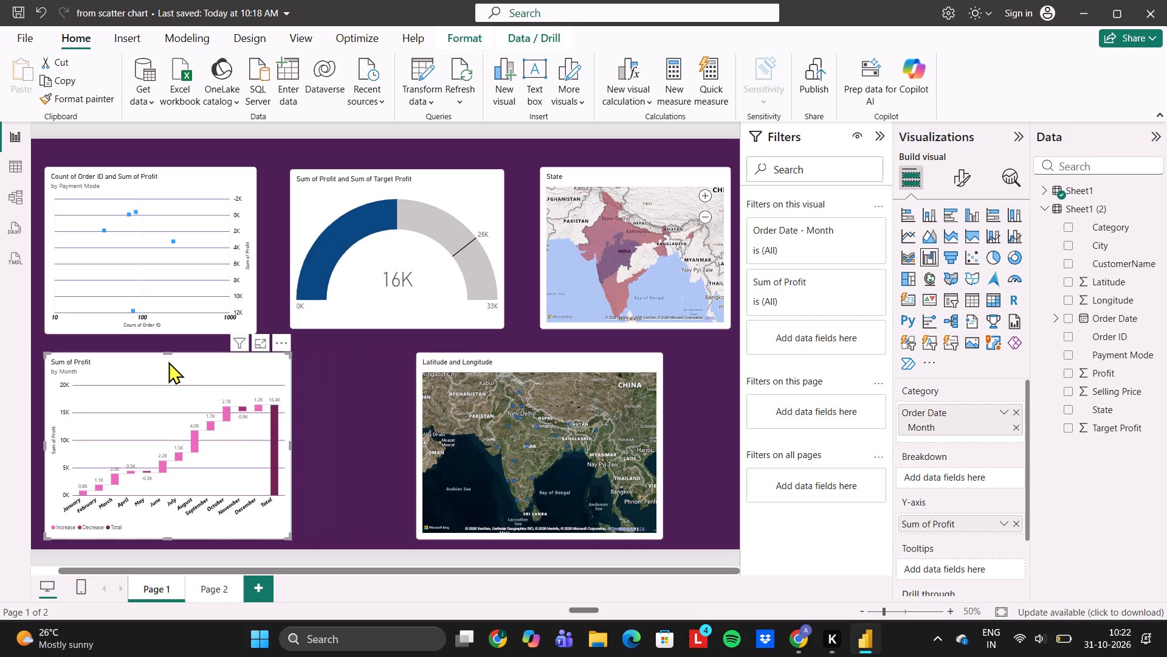
drag(534, 360, 452, 360)
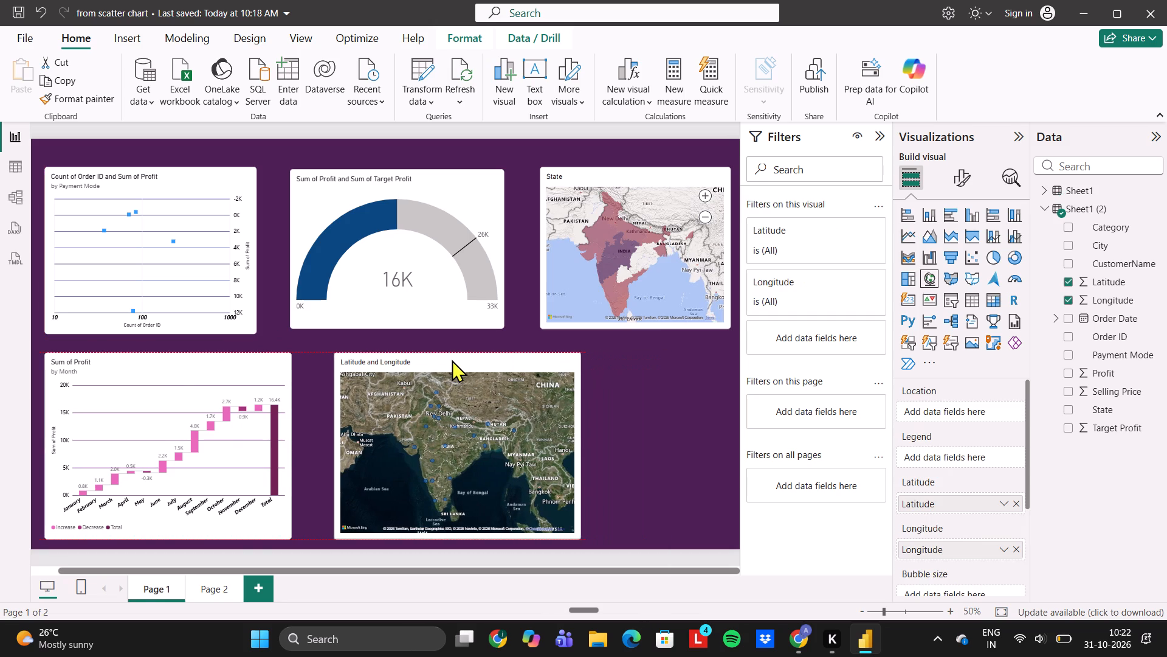
drag(452, 360, 445, 360)
click(656, 413)
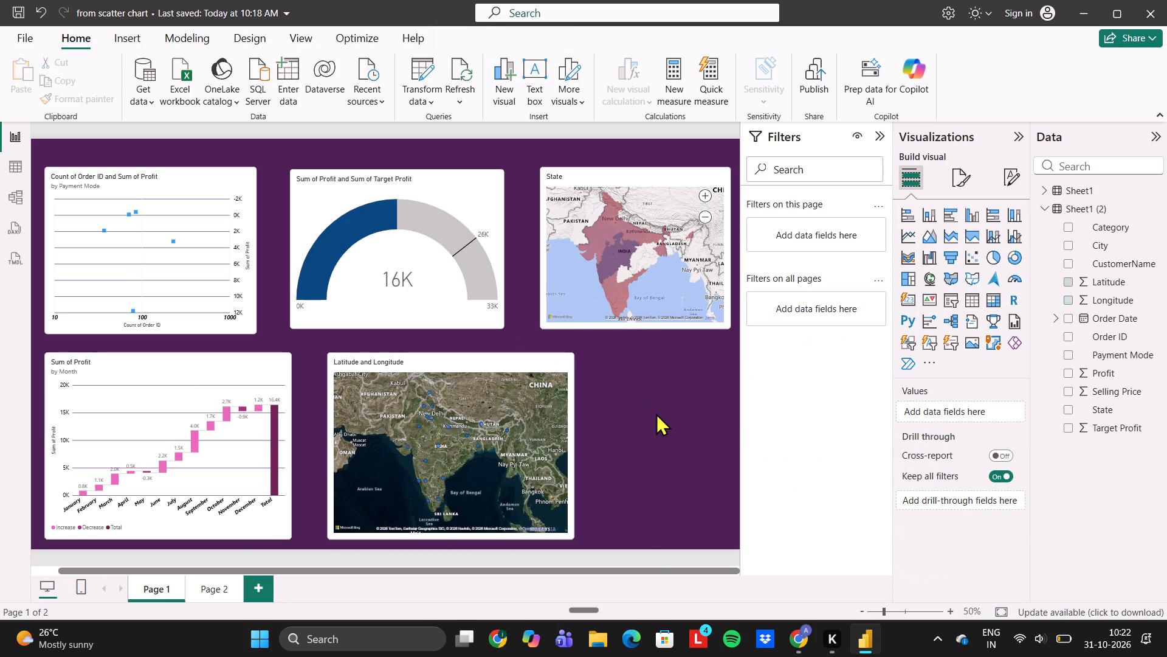
Move the State map slightly back toward the gauge, keeping it level with the upper row.
scroll(656, 413, down, 1)
drag(604, 175, 596, 175)
click(652, 383)
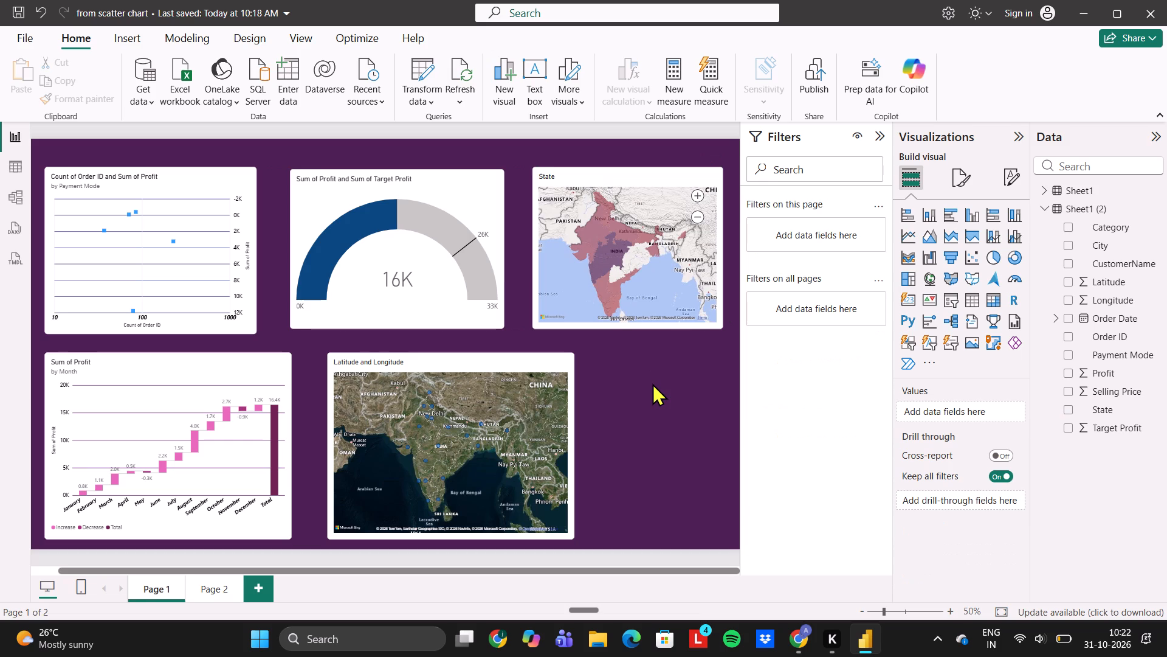
Save the report.
key(ctrl+s)
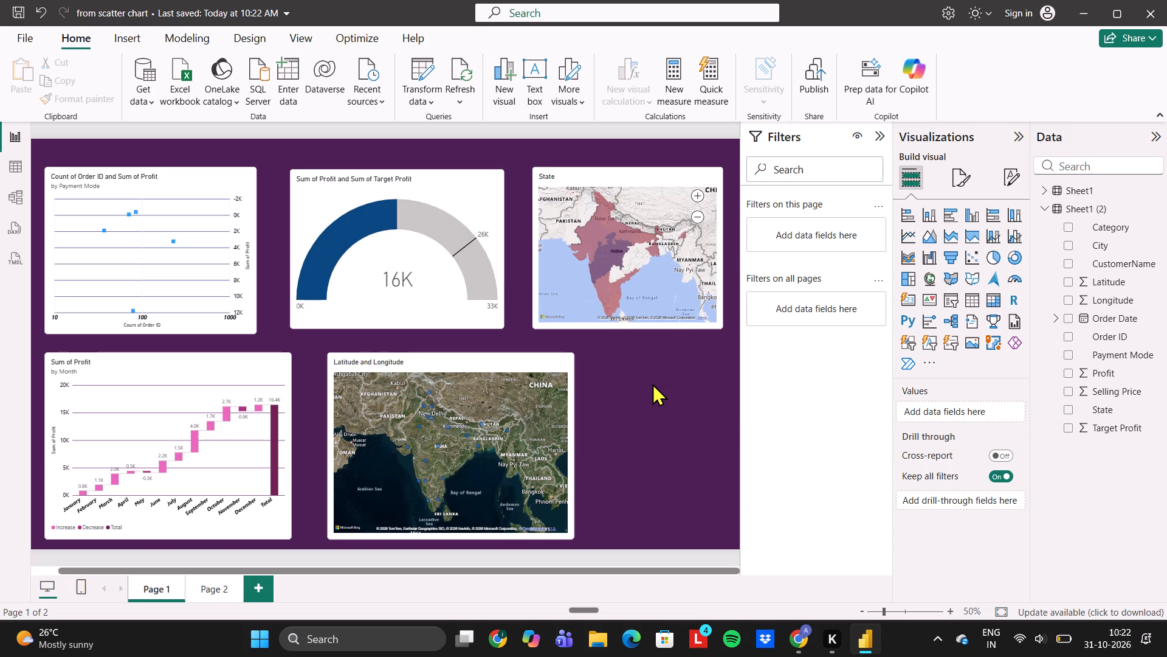
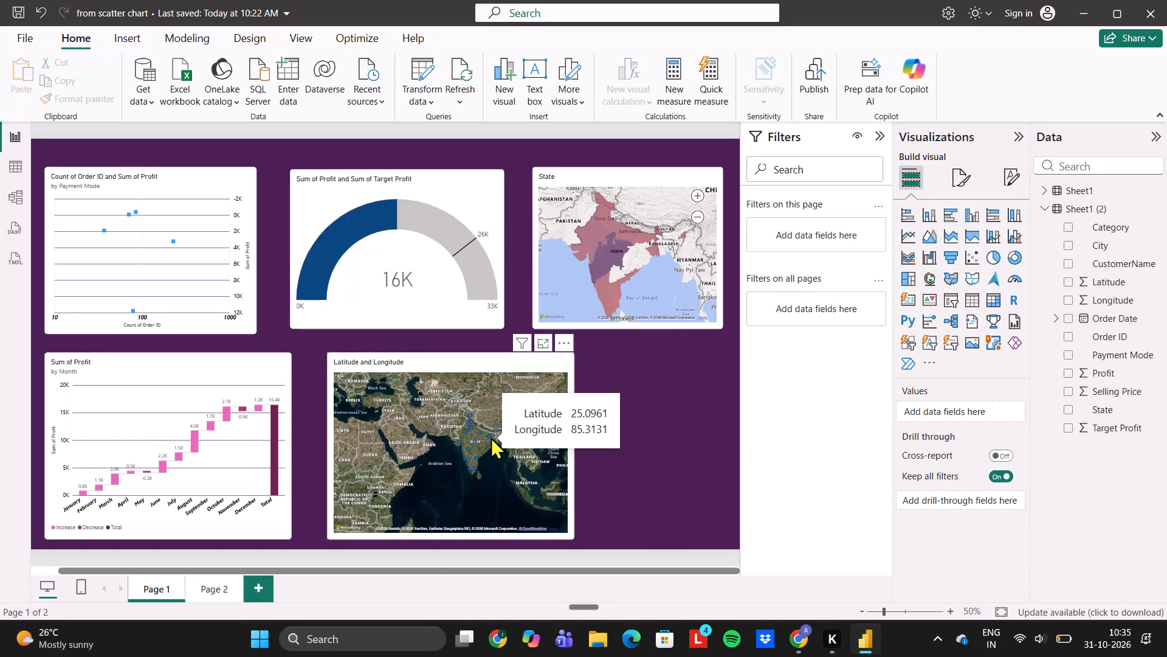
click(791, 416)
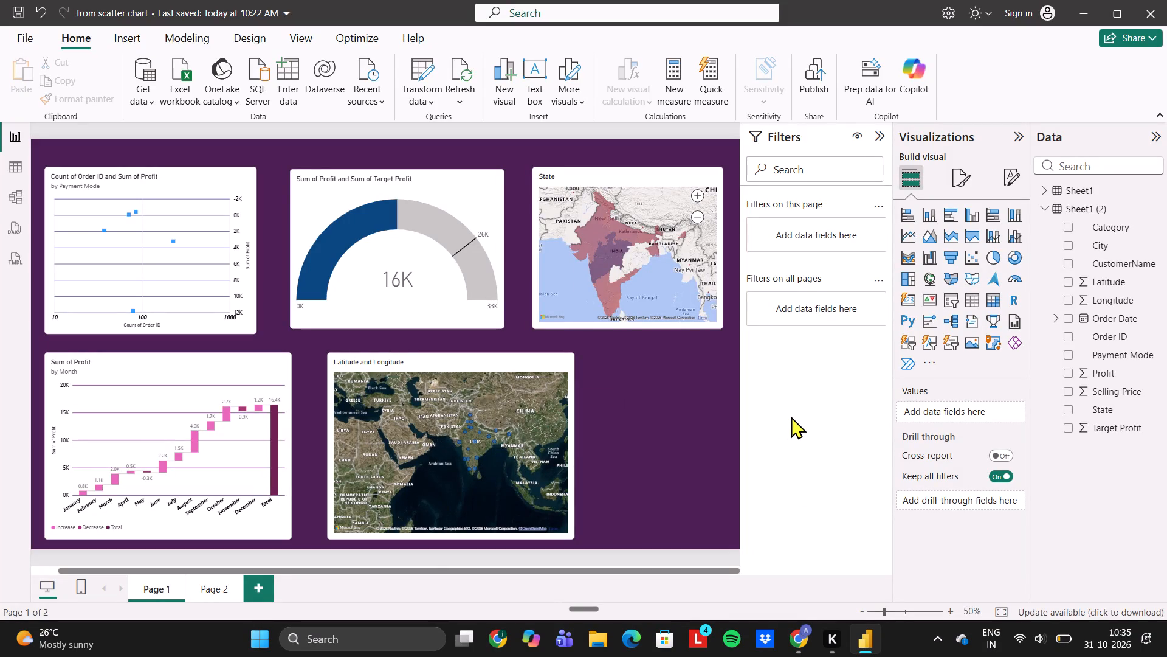
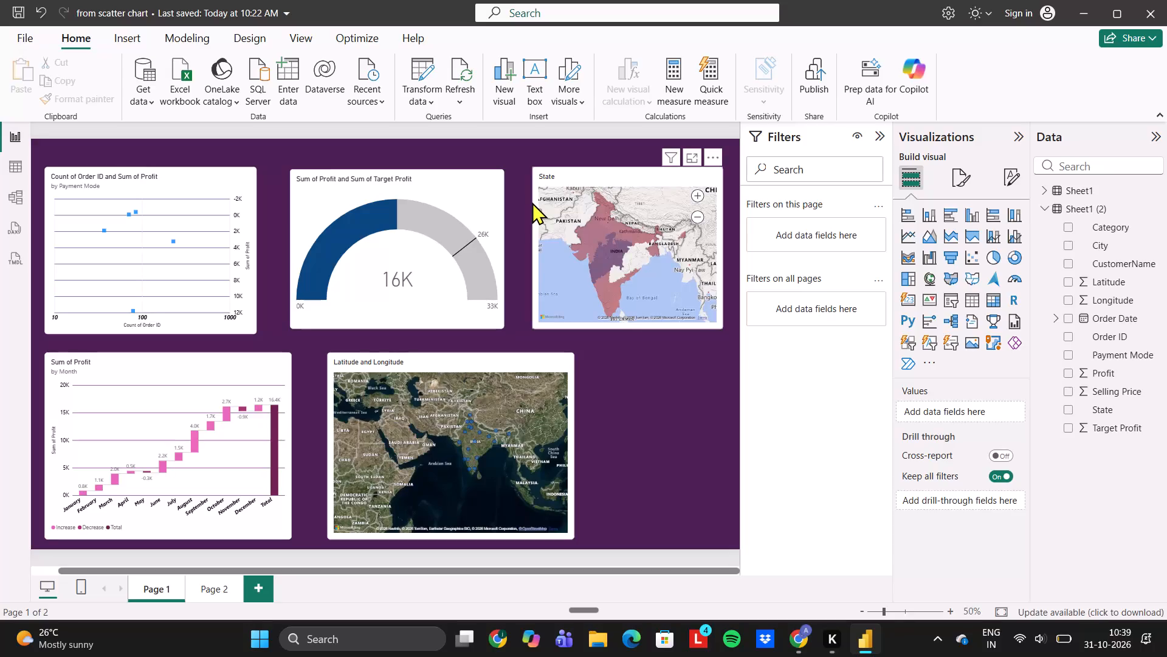
Save the "from scatter chart" report under its existing name and close the report window.
key(ctrl+s)
click(1166, 0)
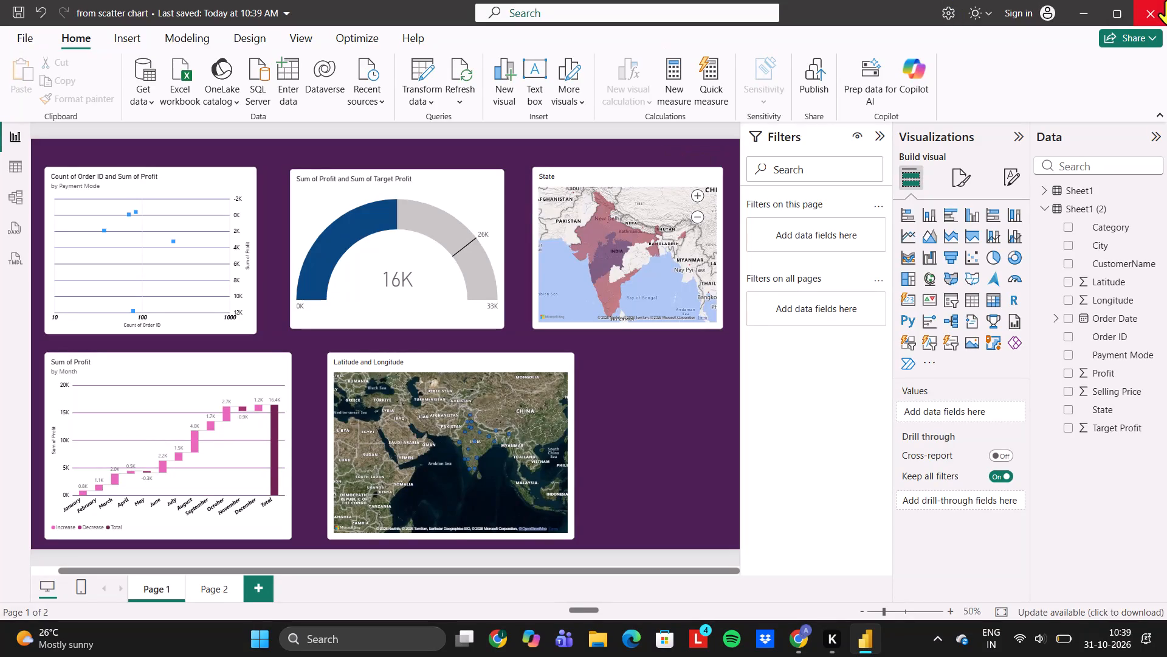